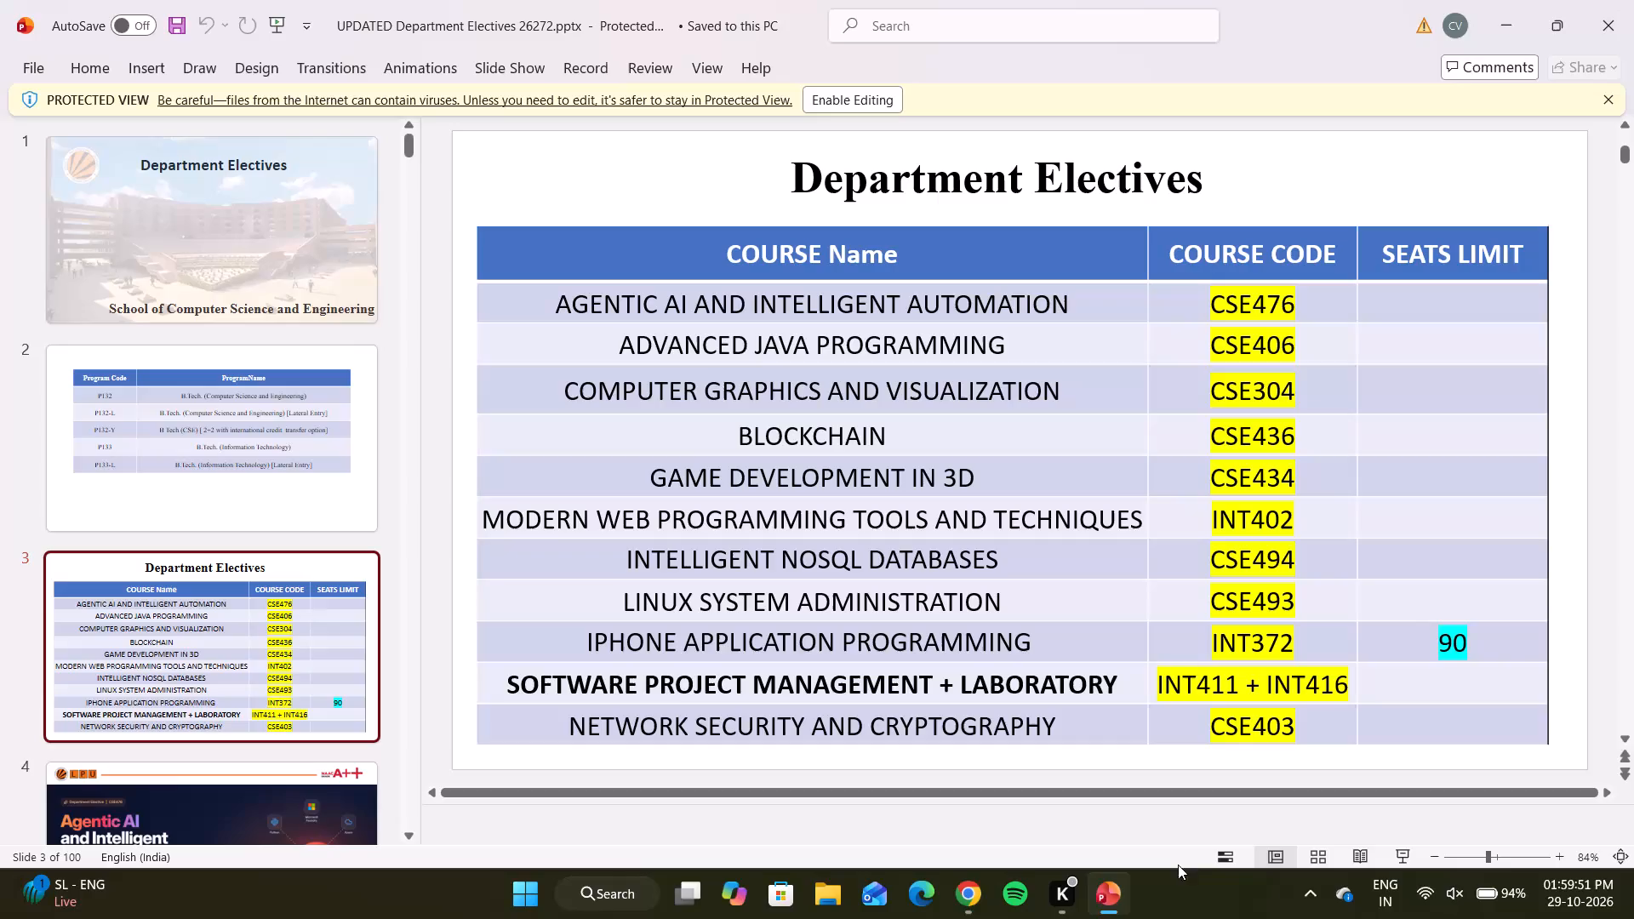
Switch from the Department Electives presentation to the Google Chrome window showing a new tab.
click(976, 906)
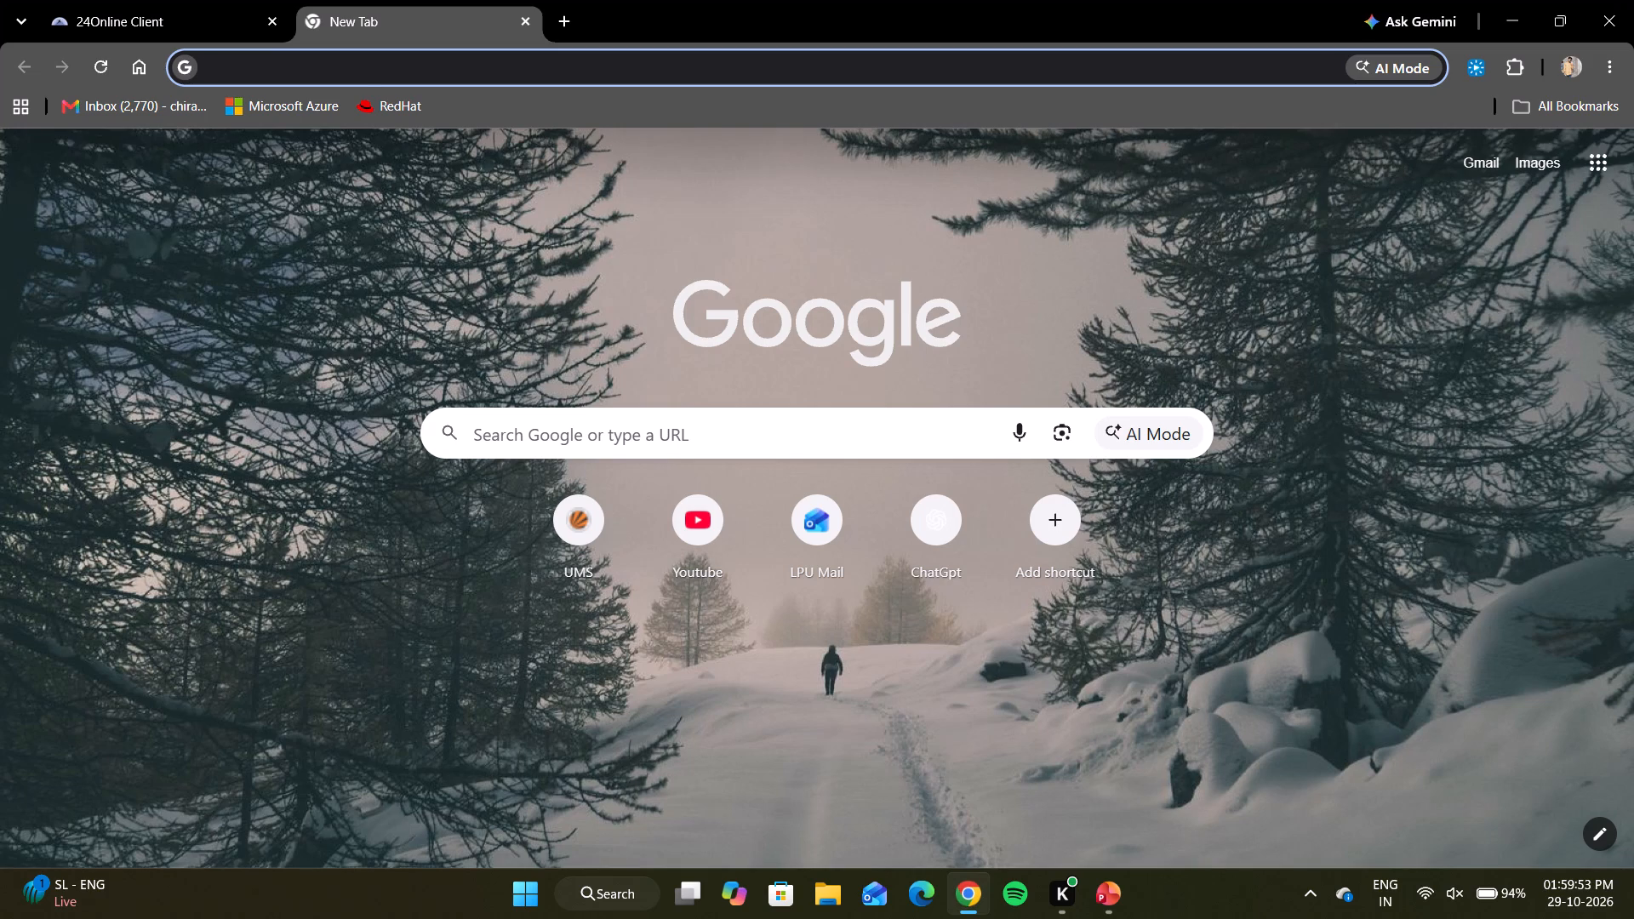
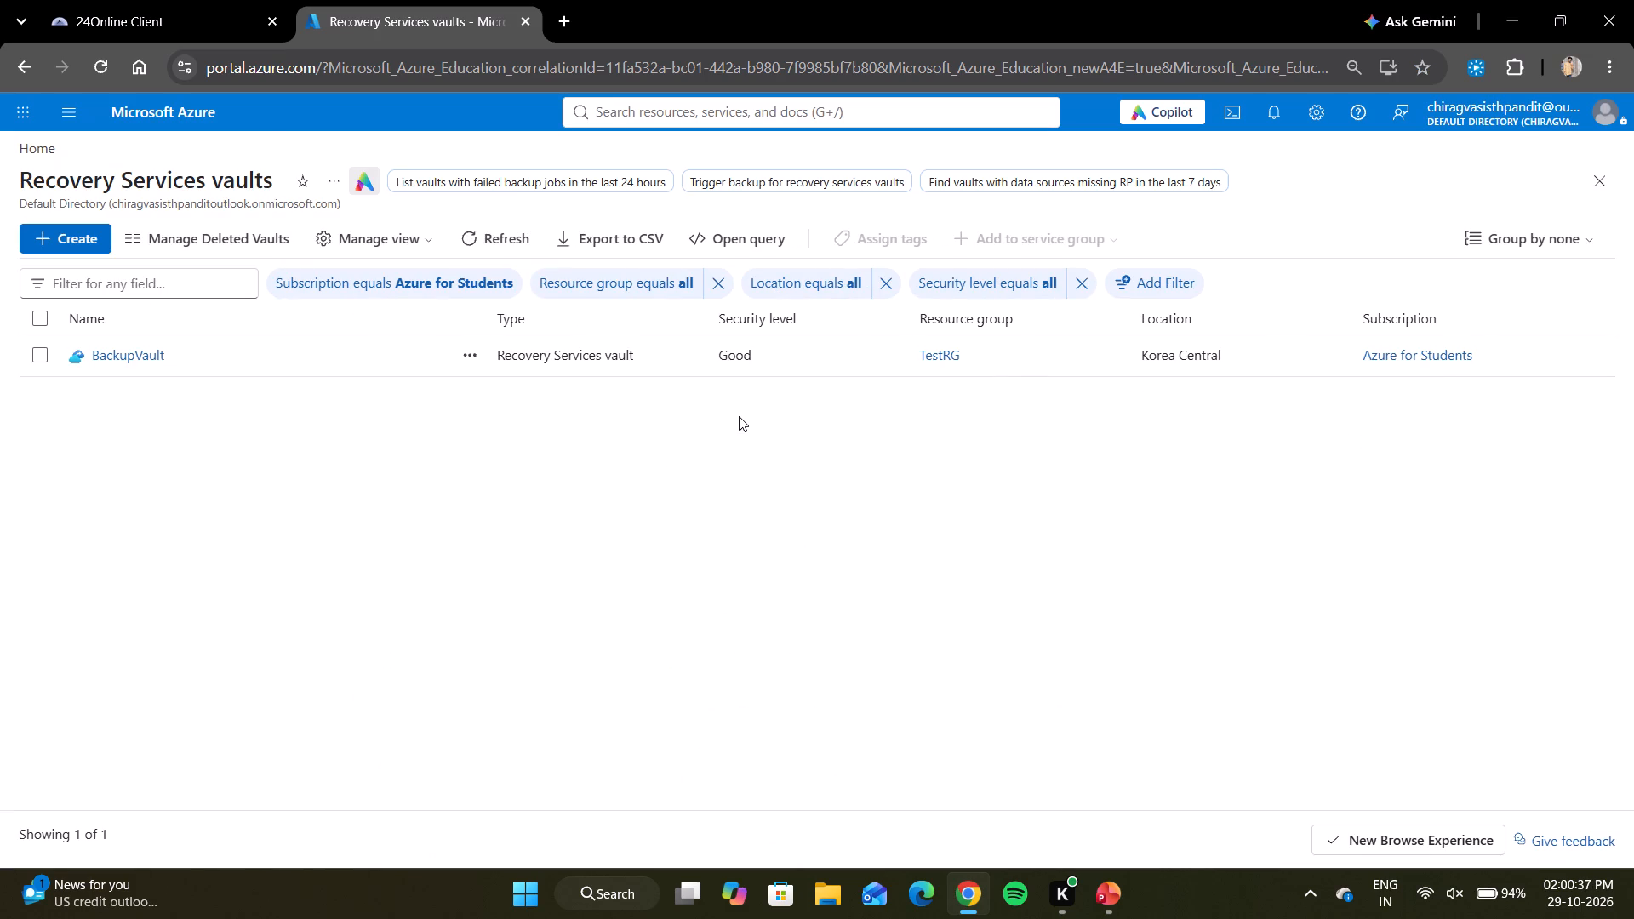
Try to delete the BackupVault Recovery Services vault manually, confirming that the prerequisite steps have been performed.
click(159, 348)
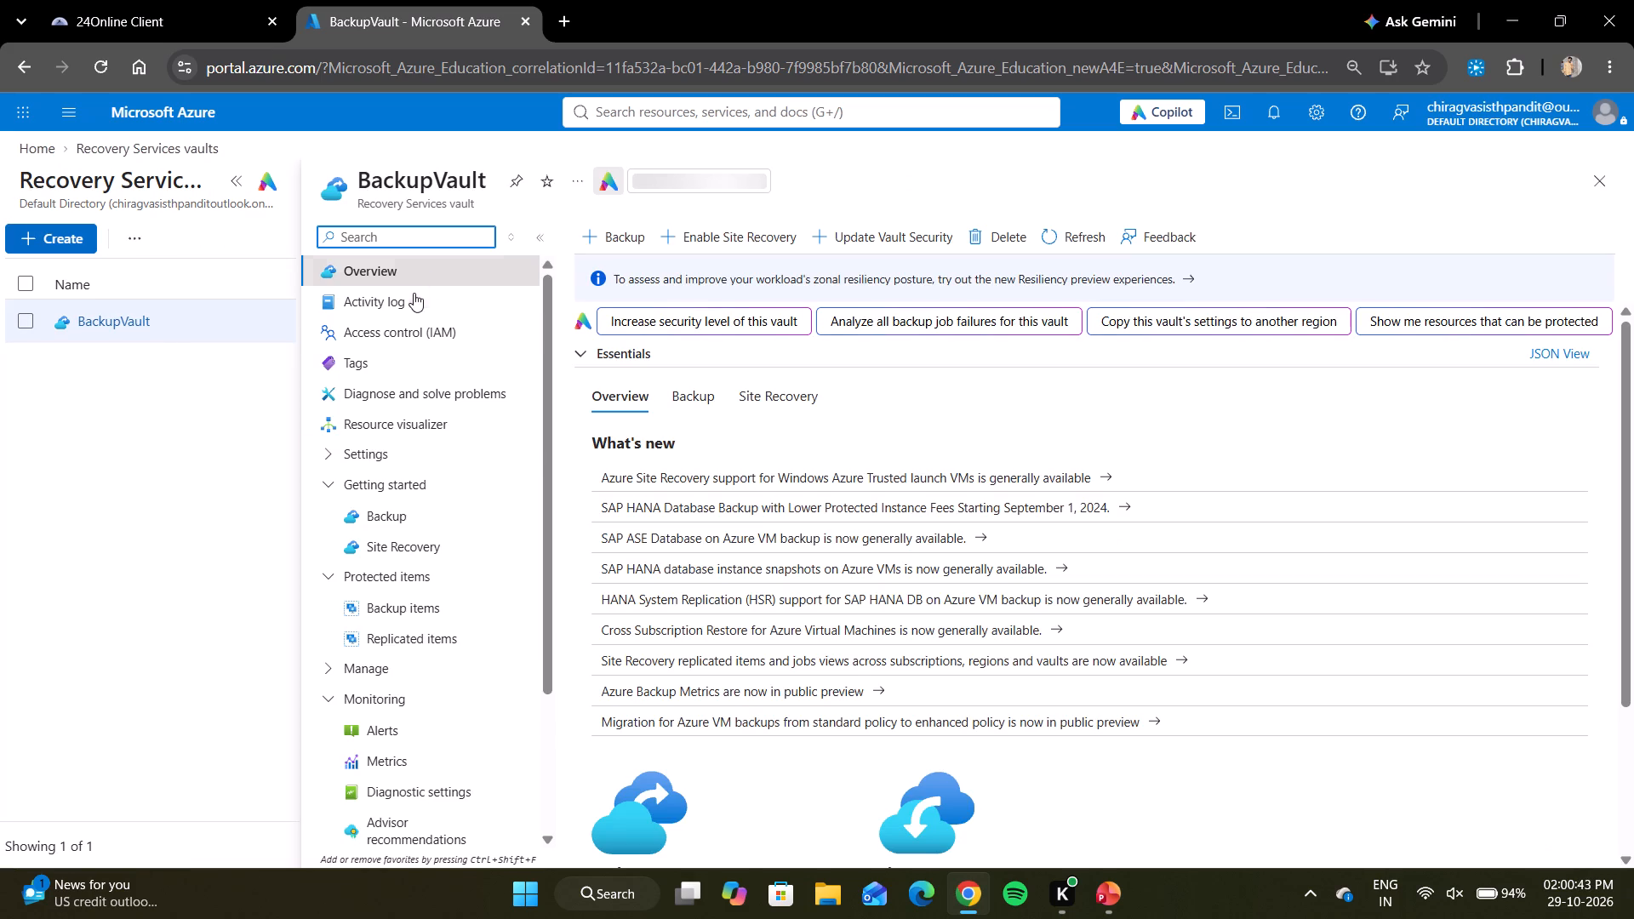
click(986, 247)
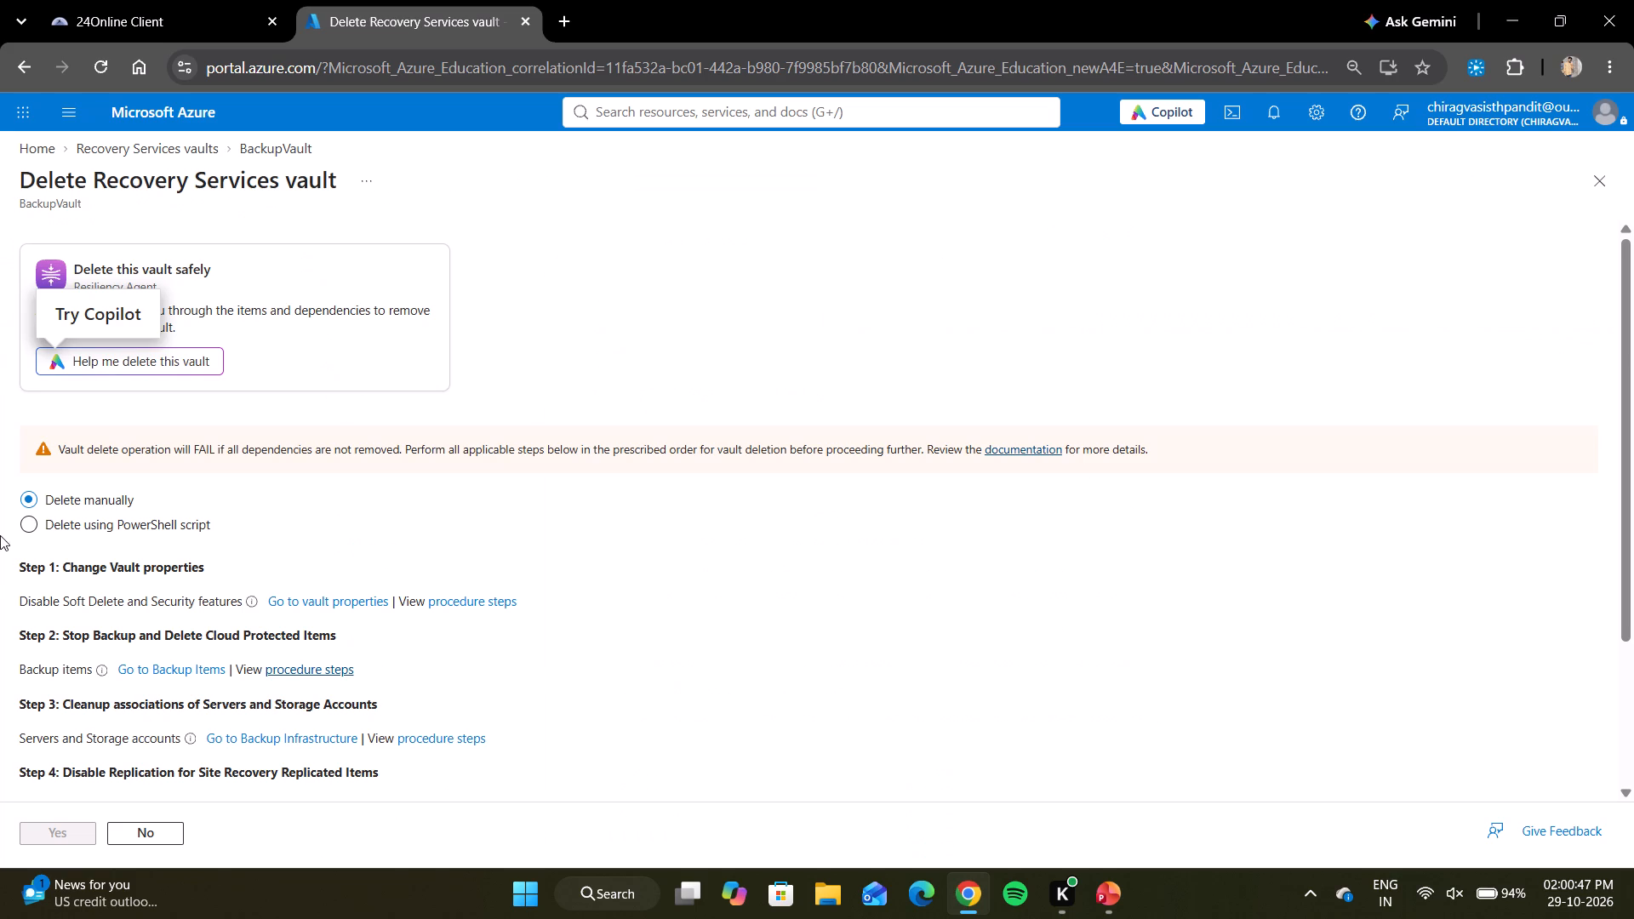
scroll(107, 566, down, 2)
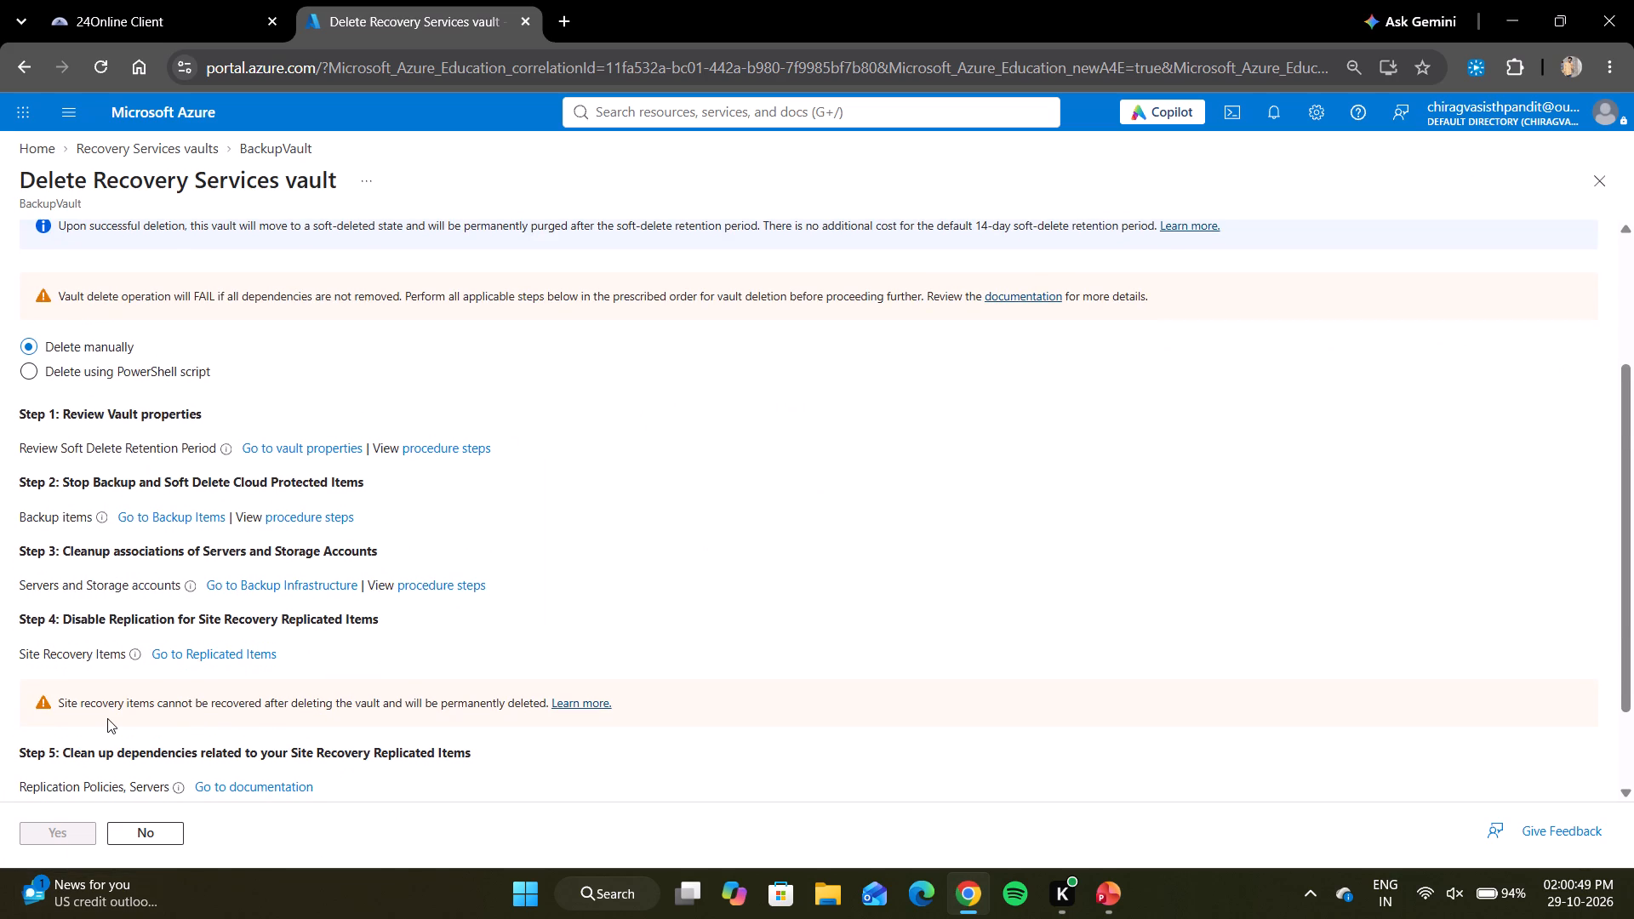
scroll(107, 718, down, 5)
click(20, 763)
click(31, 781)
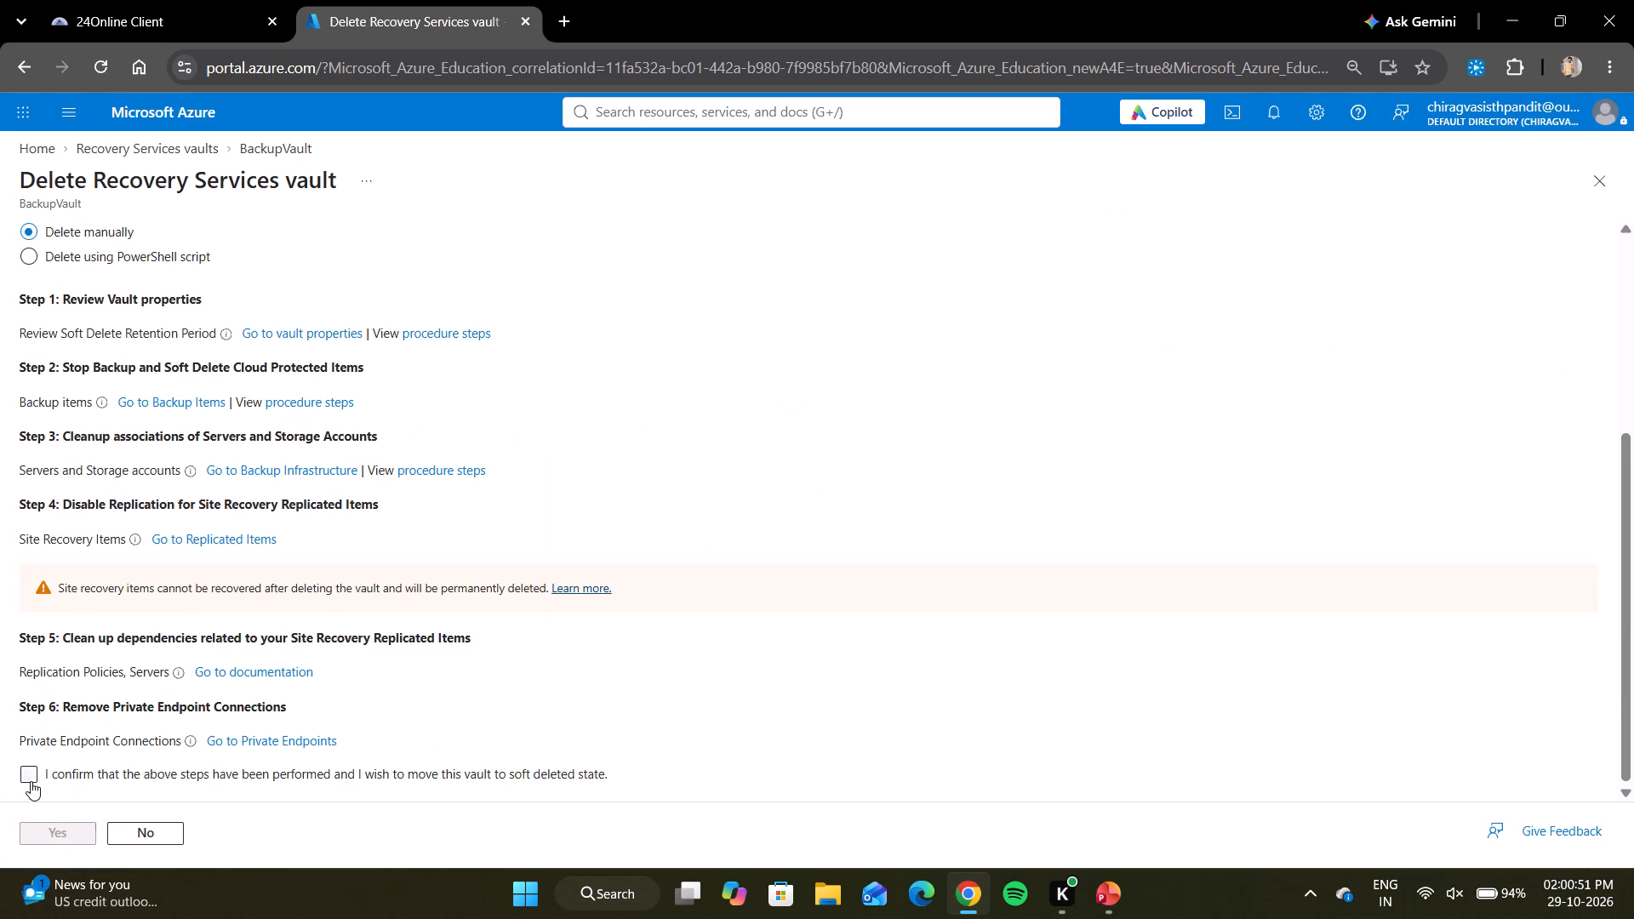
click(49, 822)
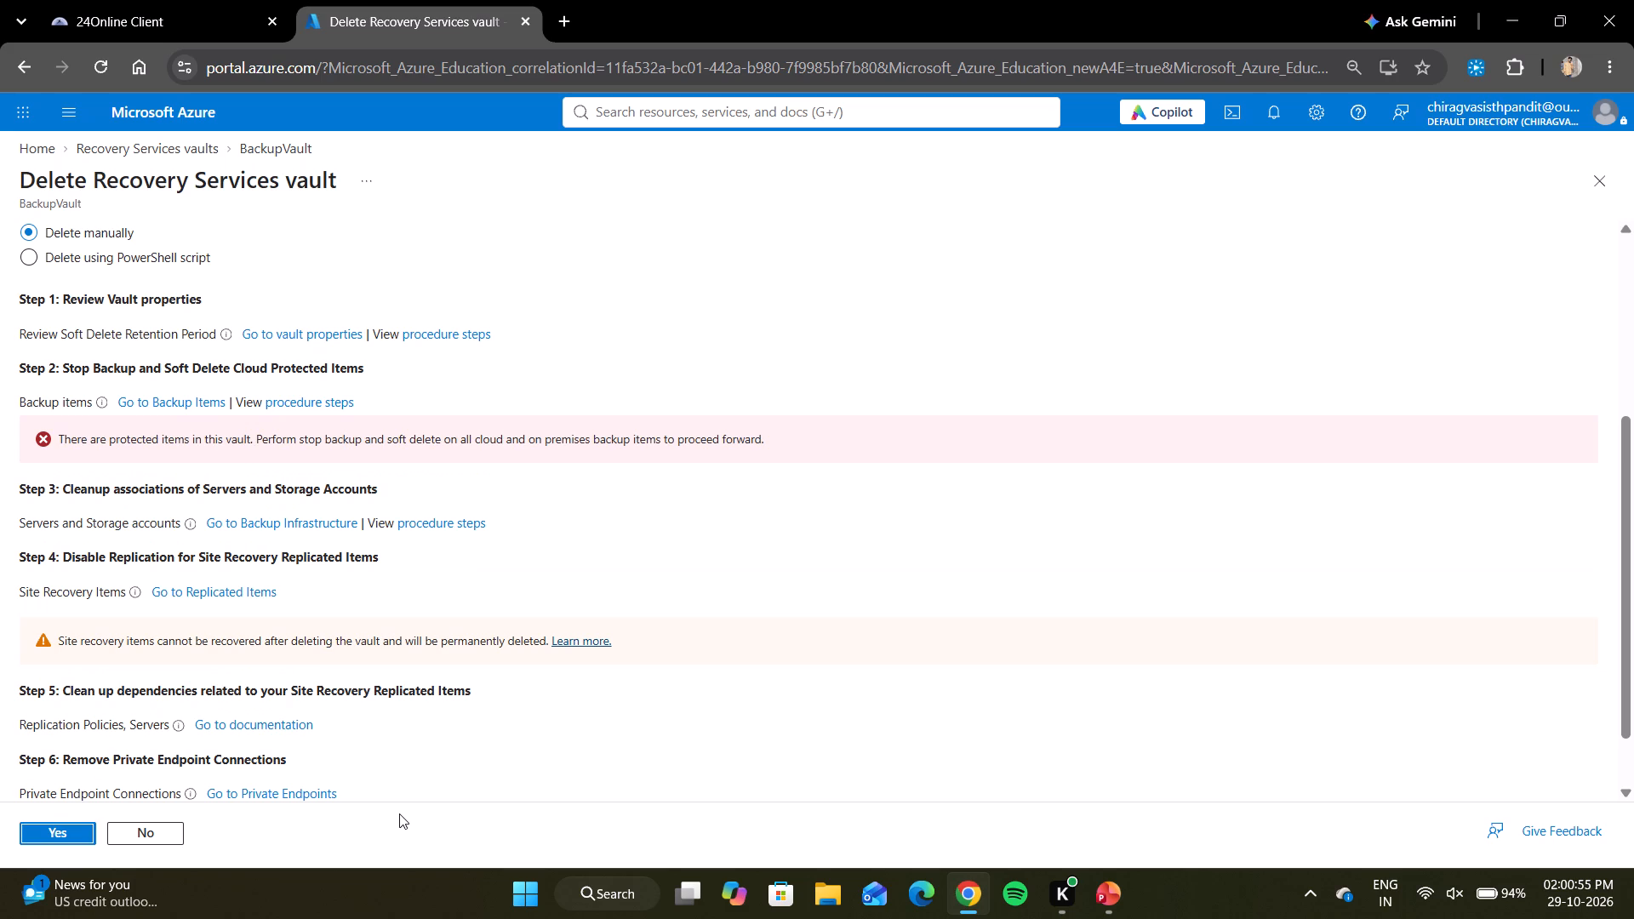
Stop backup of the VM1 Azure virtual machine, retaining backup data, with reasons "The product has many errors" and "The pricing model was complex".
click(129, 402)
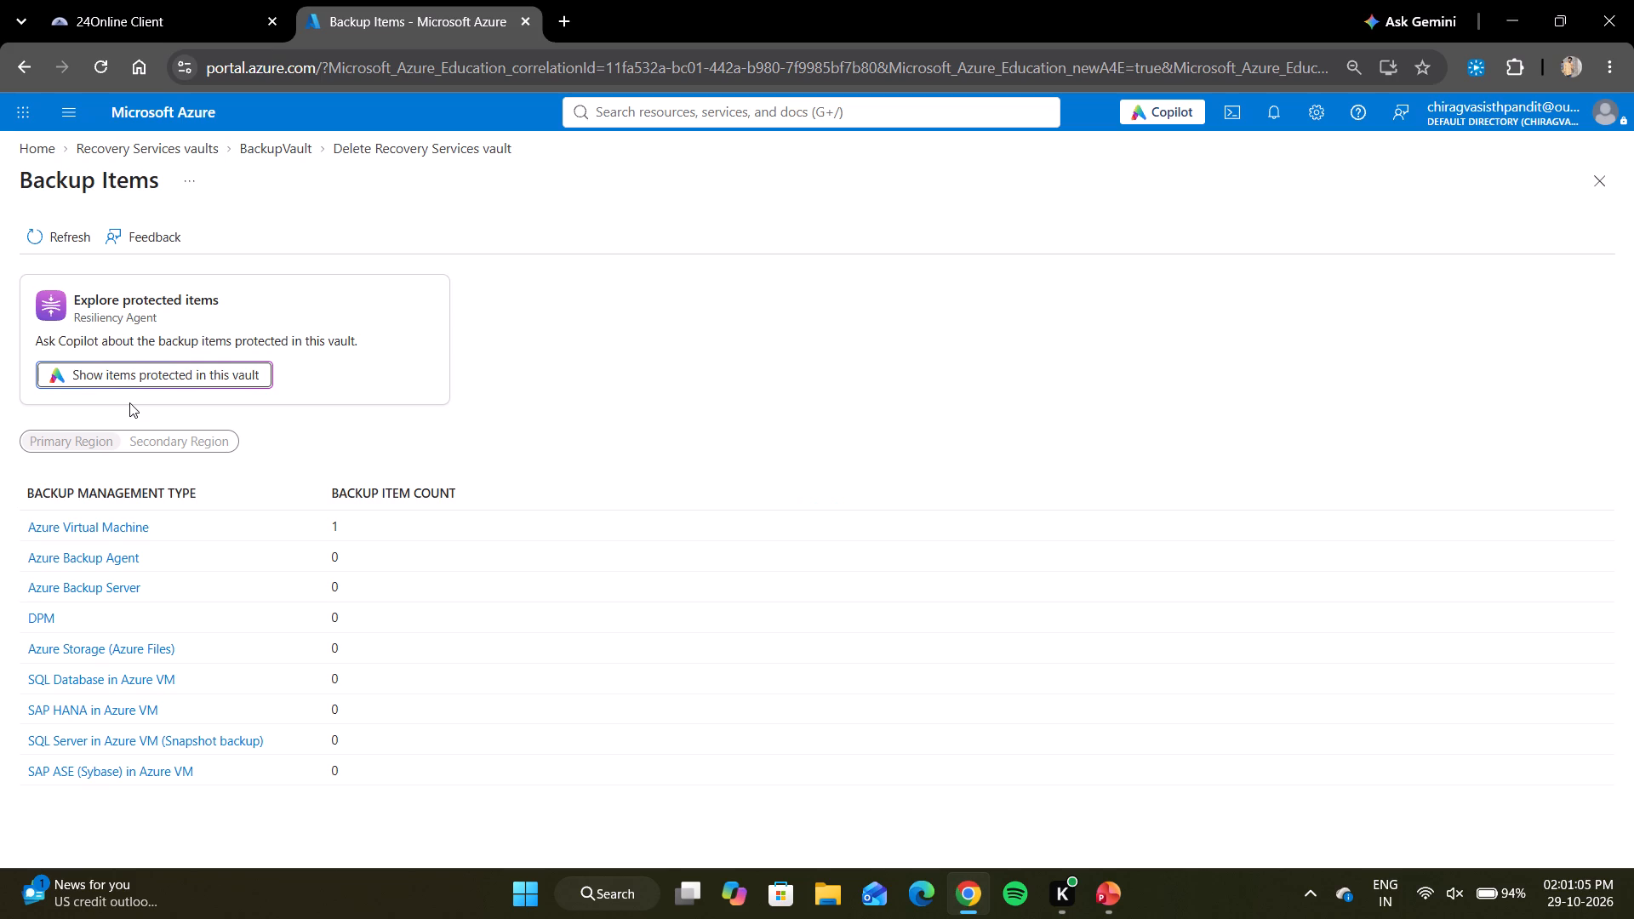
click(117, 527)
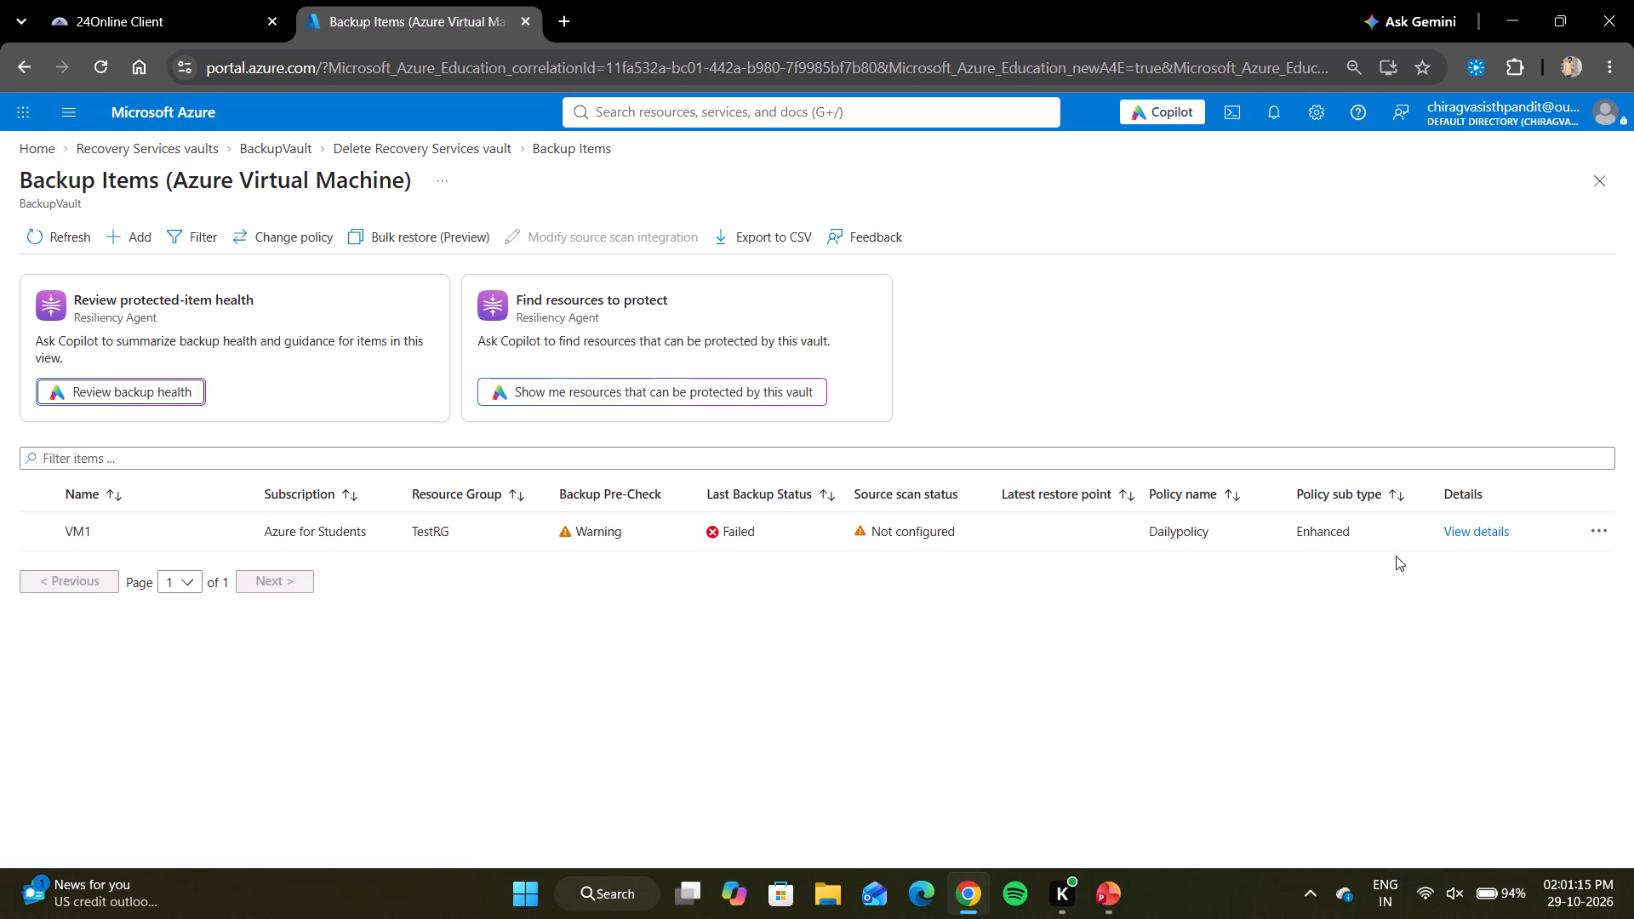
click(1596, 524)
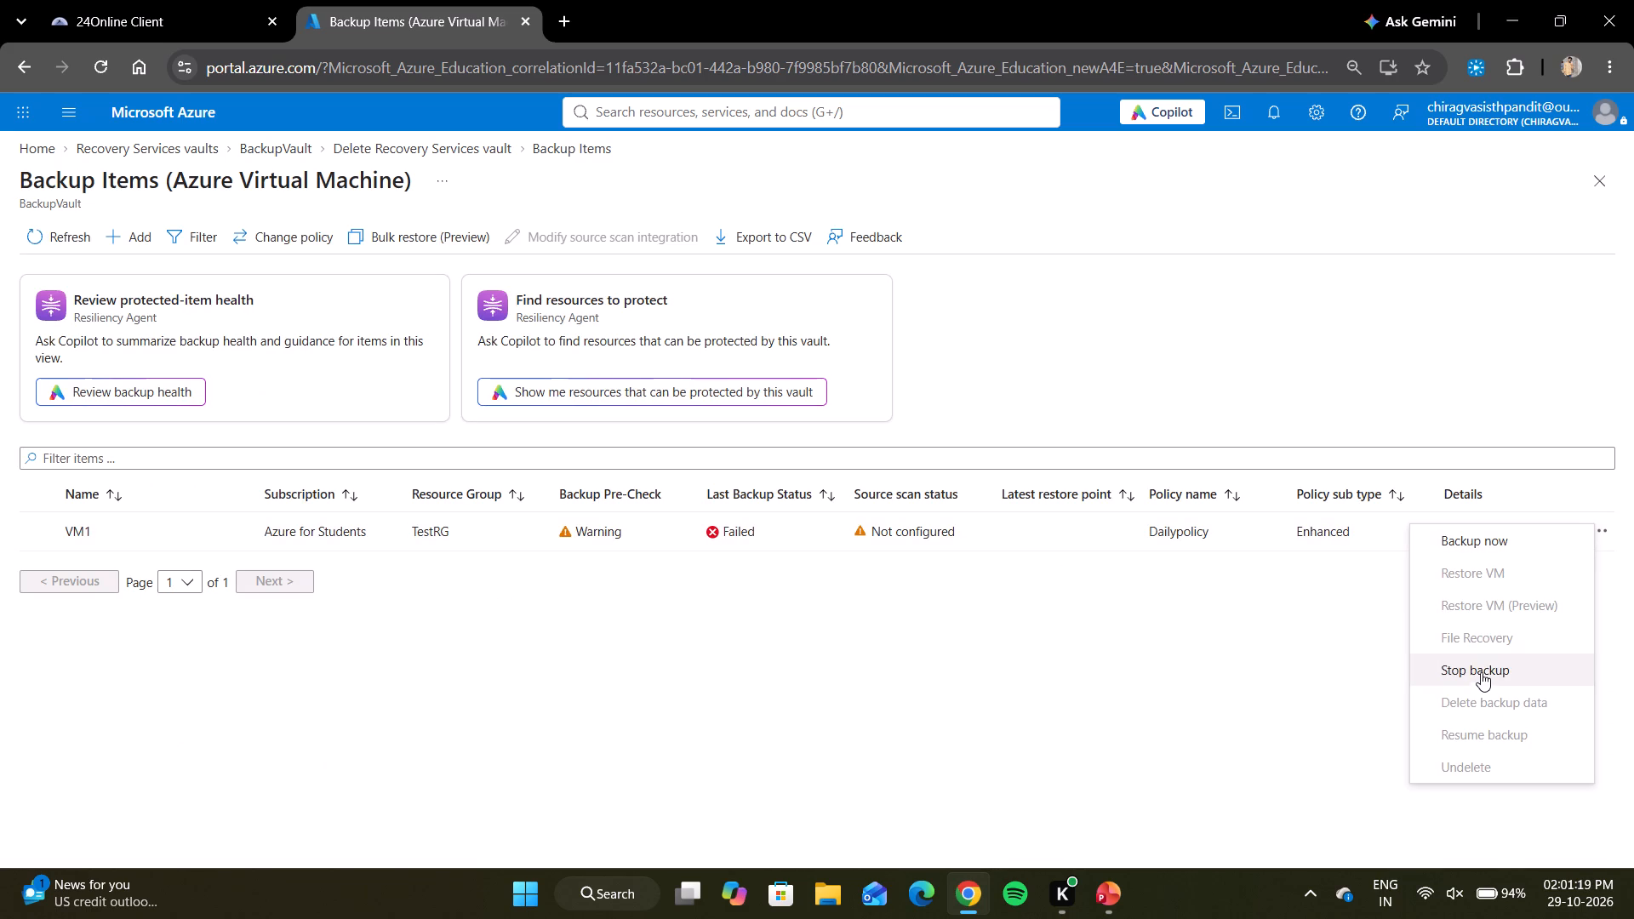
click(1480, 676)
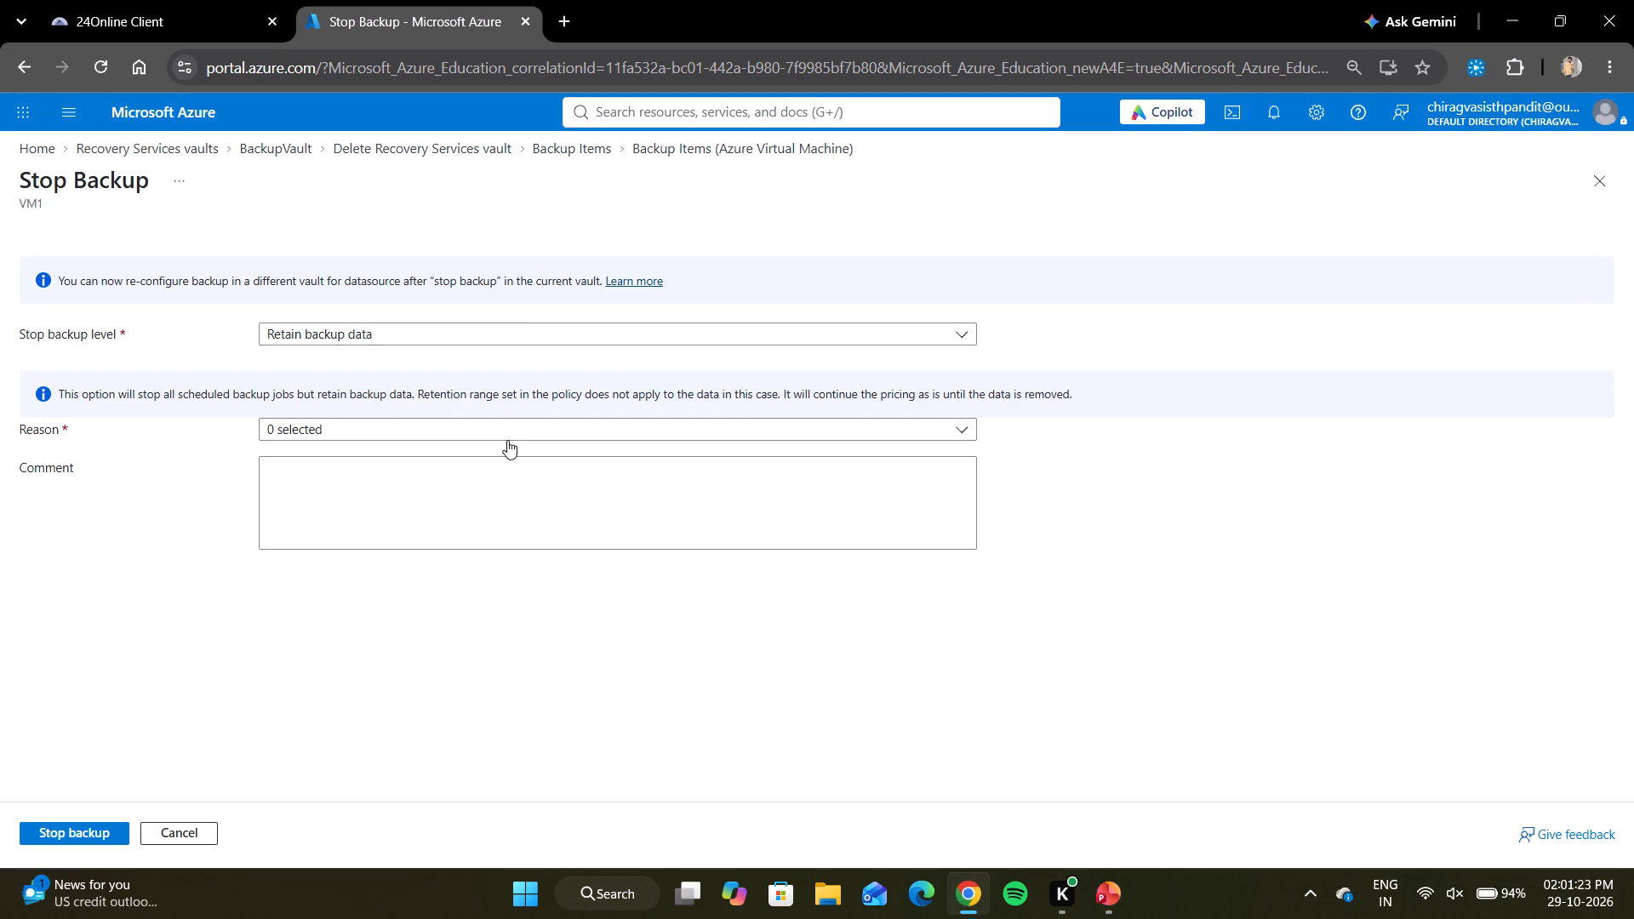
click(509, 424)
click(463, 455)
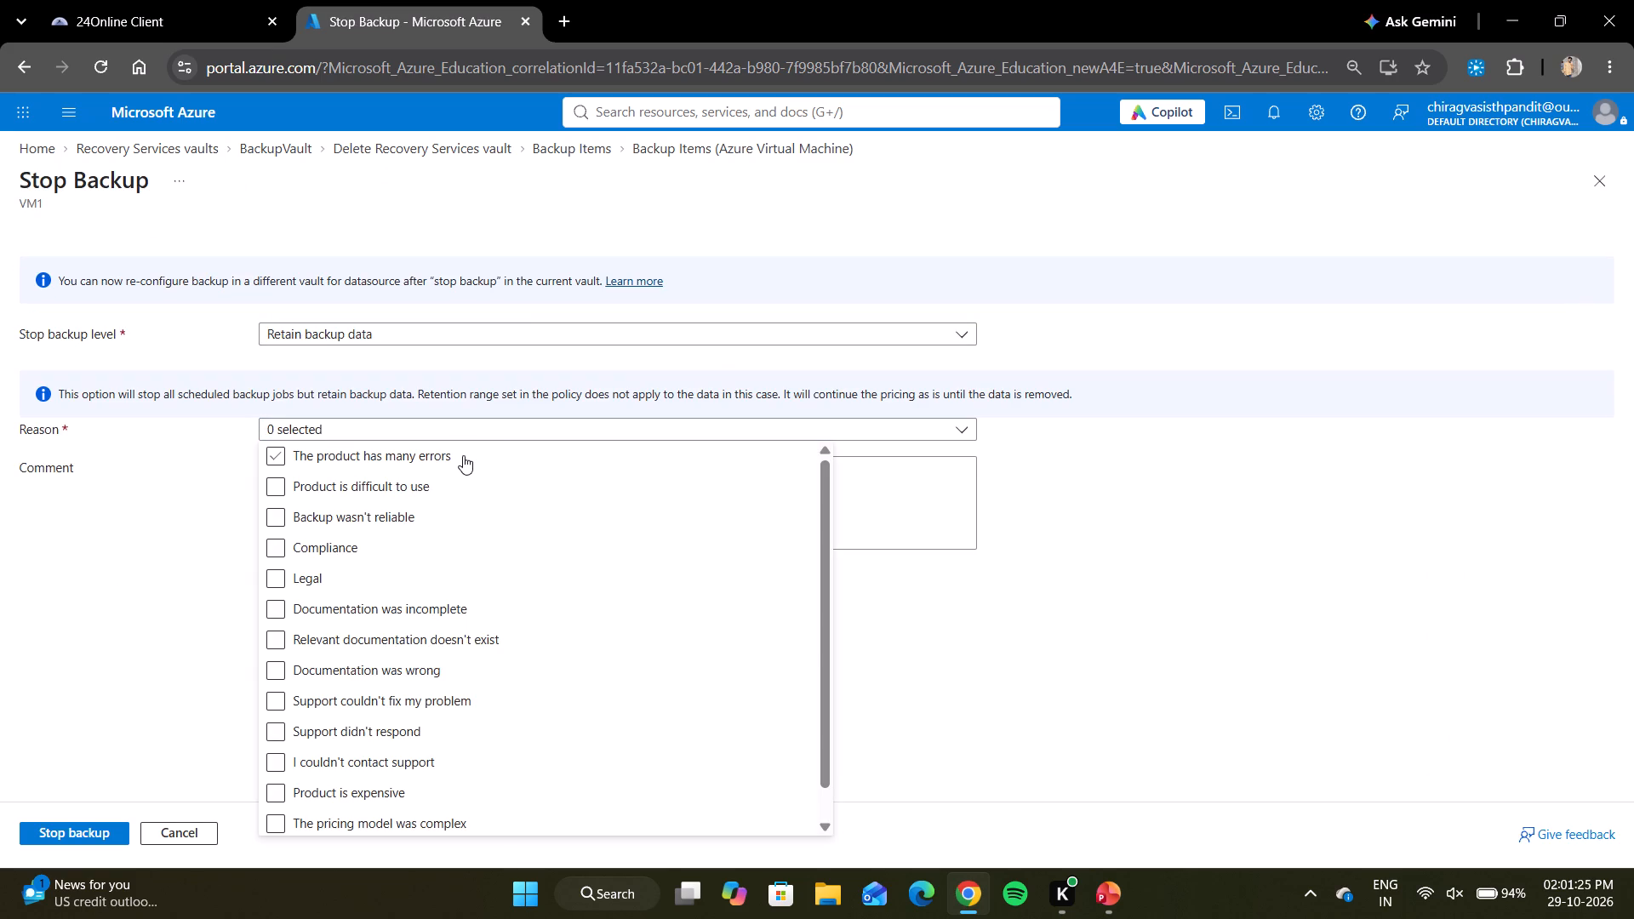
scroll(416, 483, down, 2)
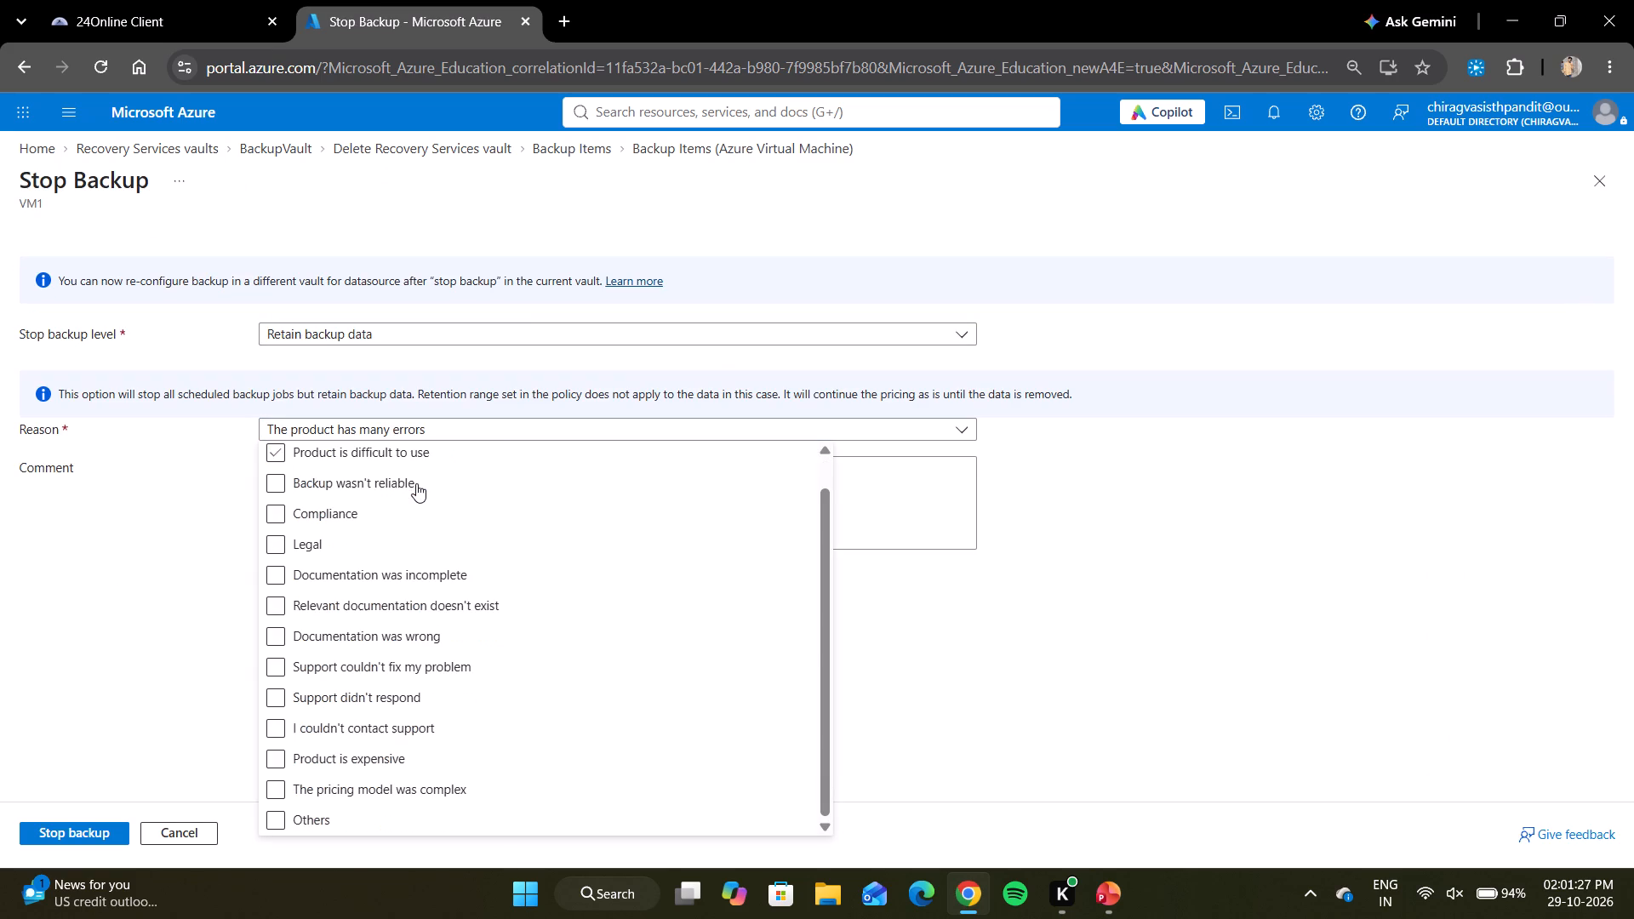
click(373, 786)
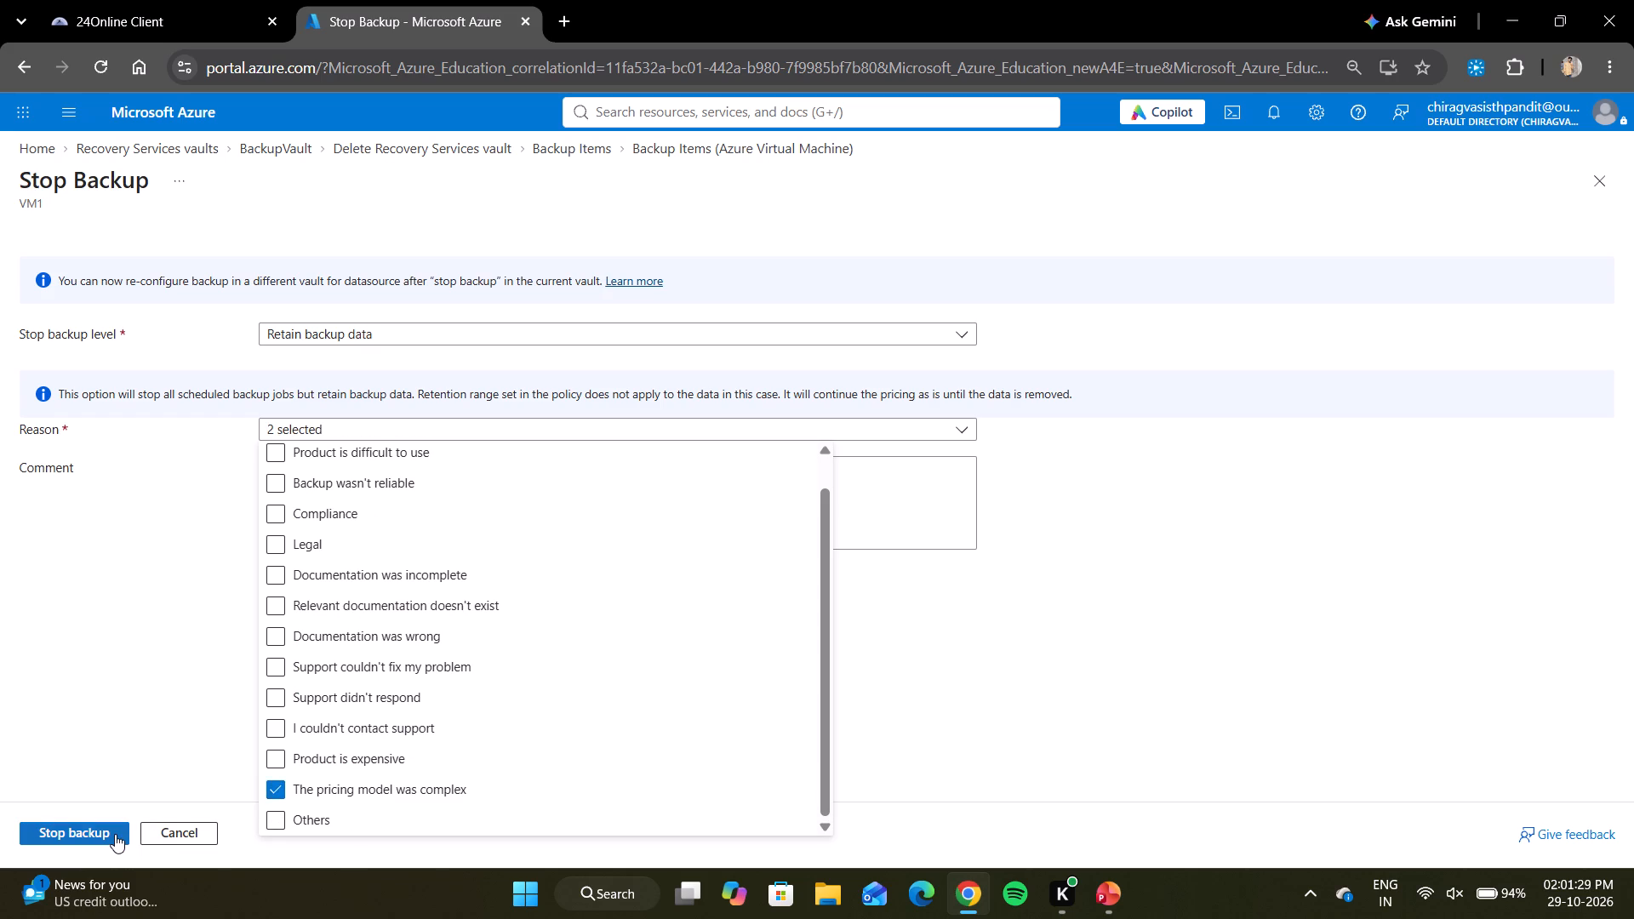
click(115, 834)
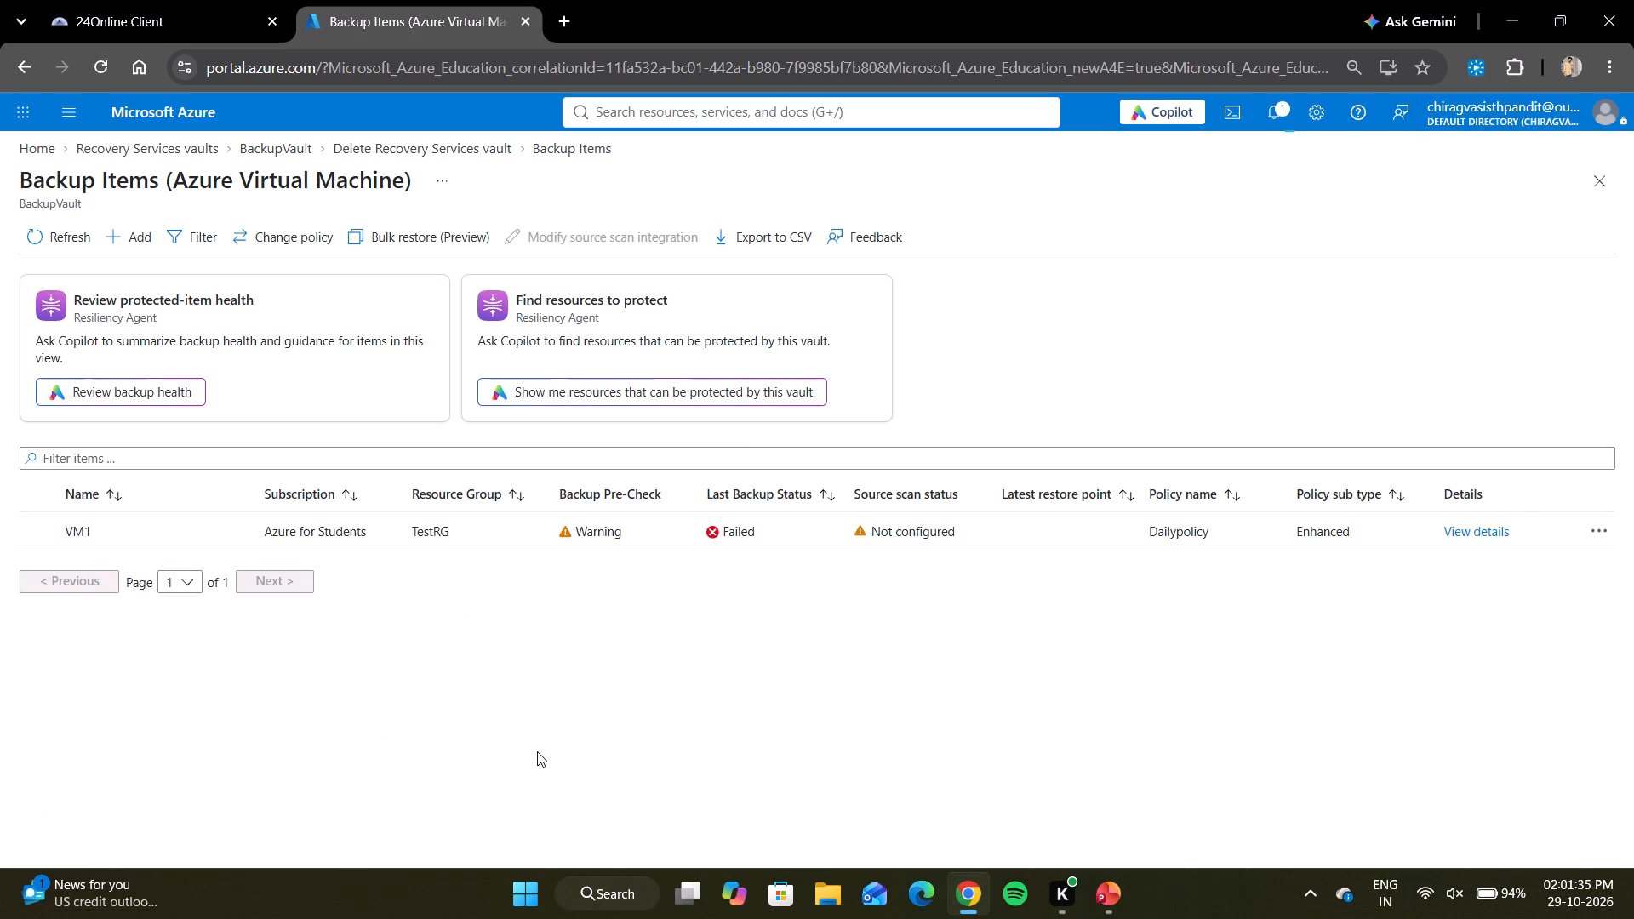
Stop VM1's backup again with Retain backup data, giving reasons "Backup wasn't reliable" and "Documentation was wrong", and refresh the backup items list.
click(1600, 537)
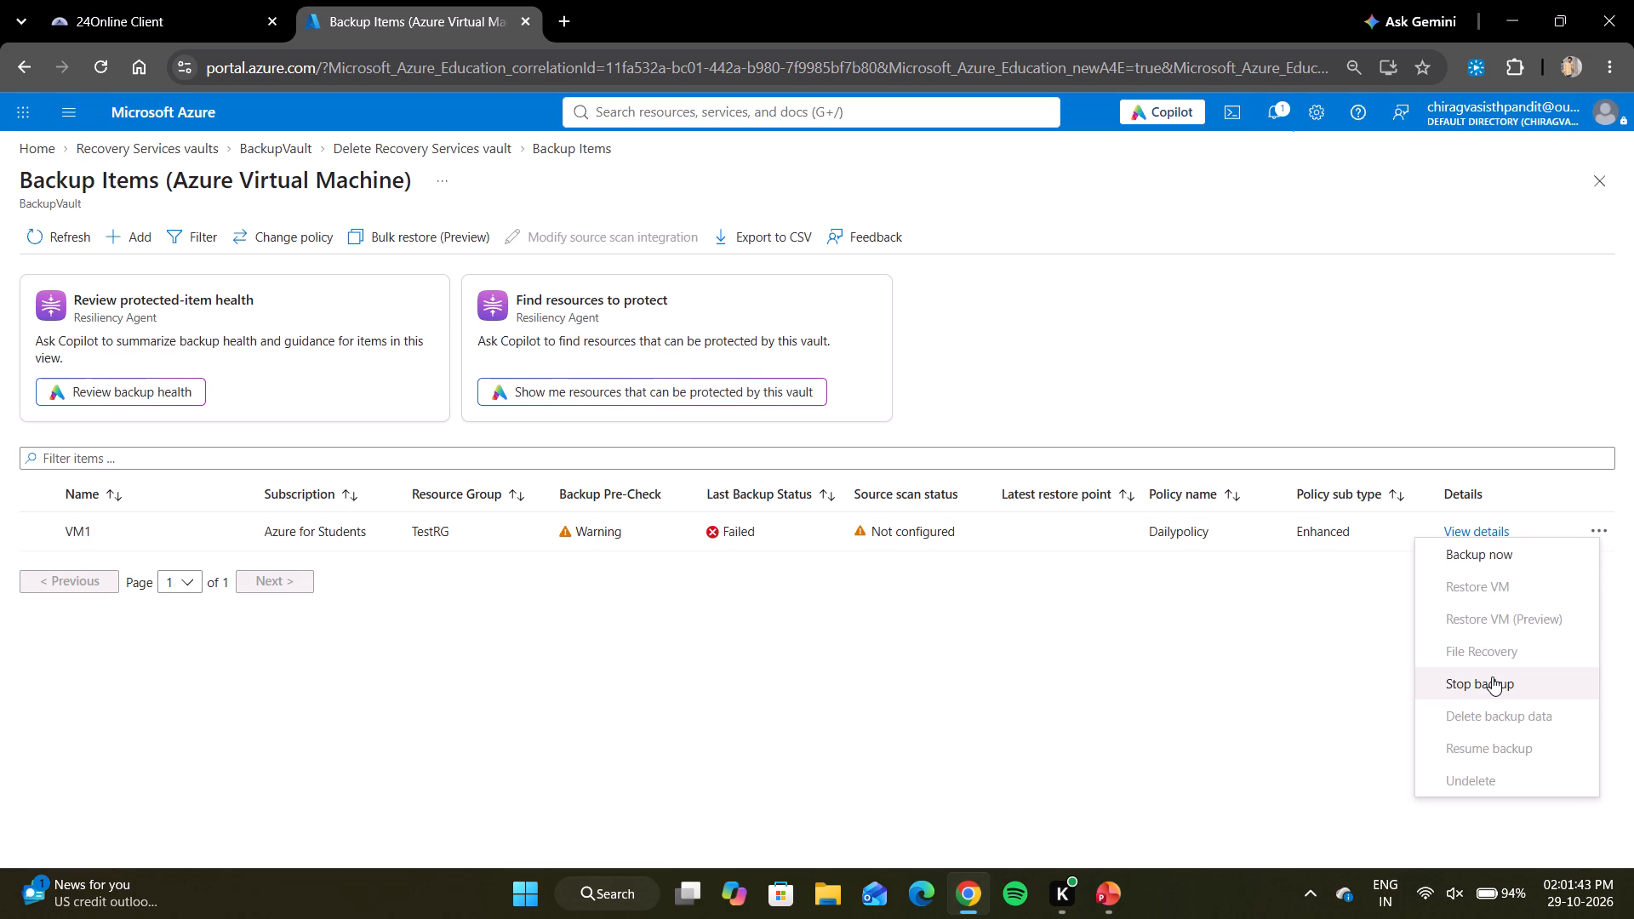
click(1492, 676)
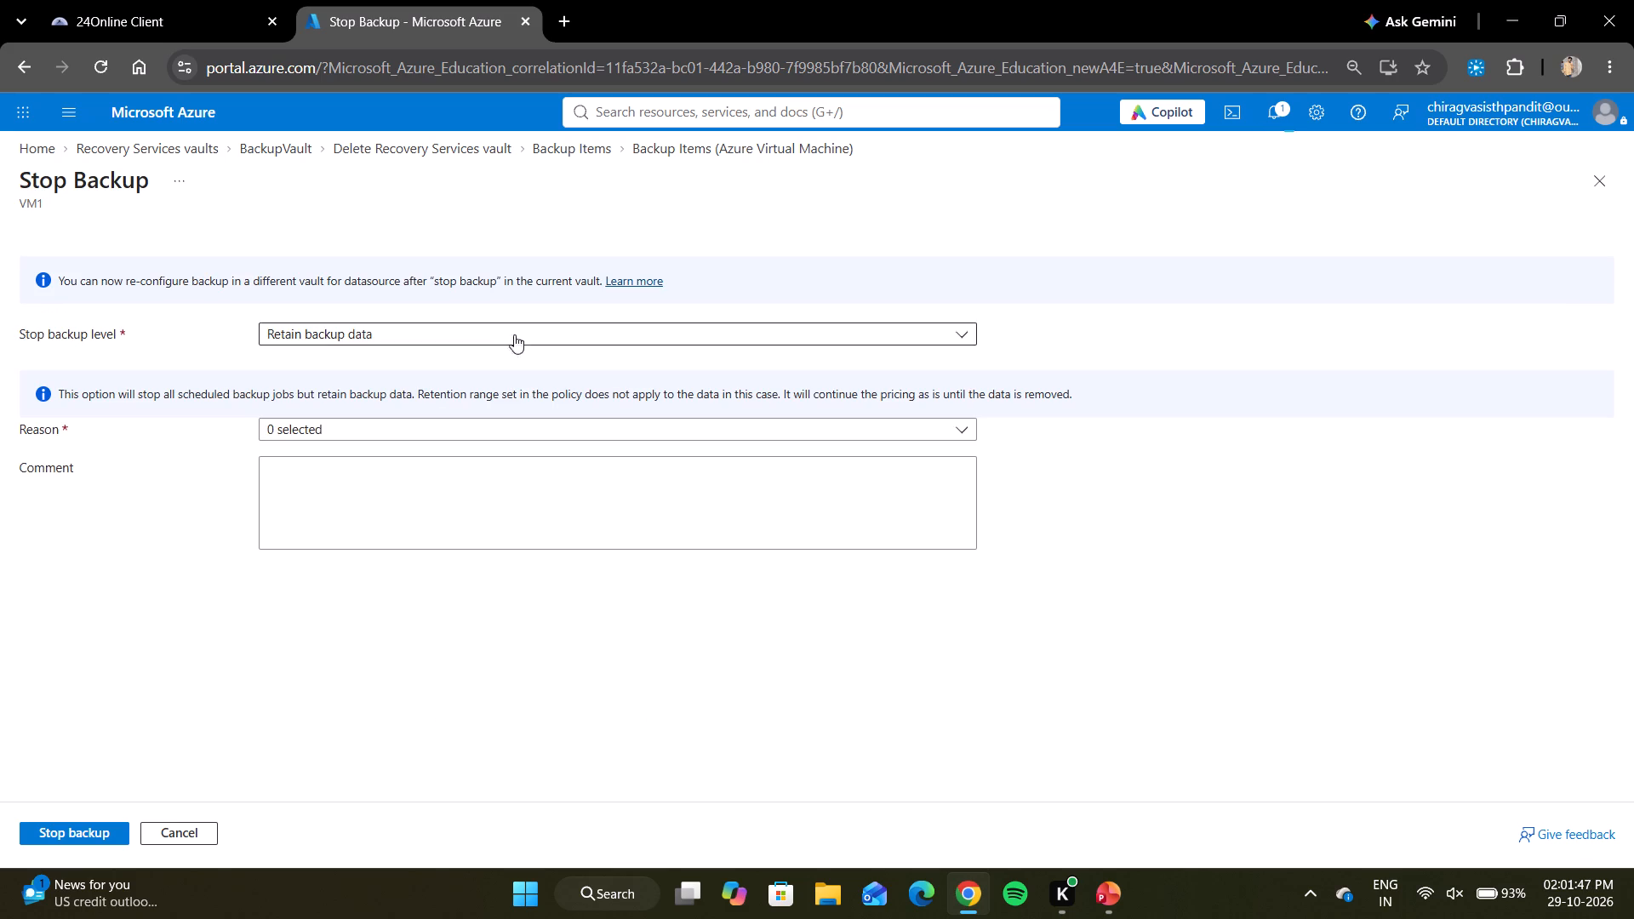
click(446, 425)
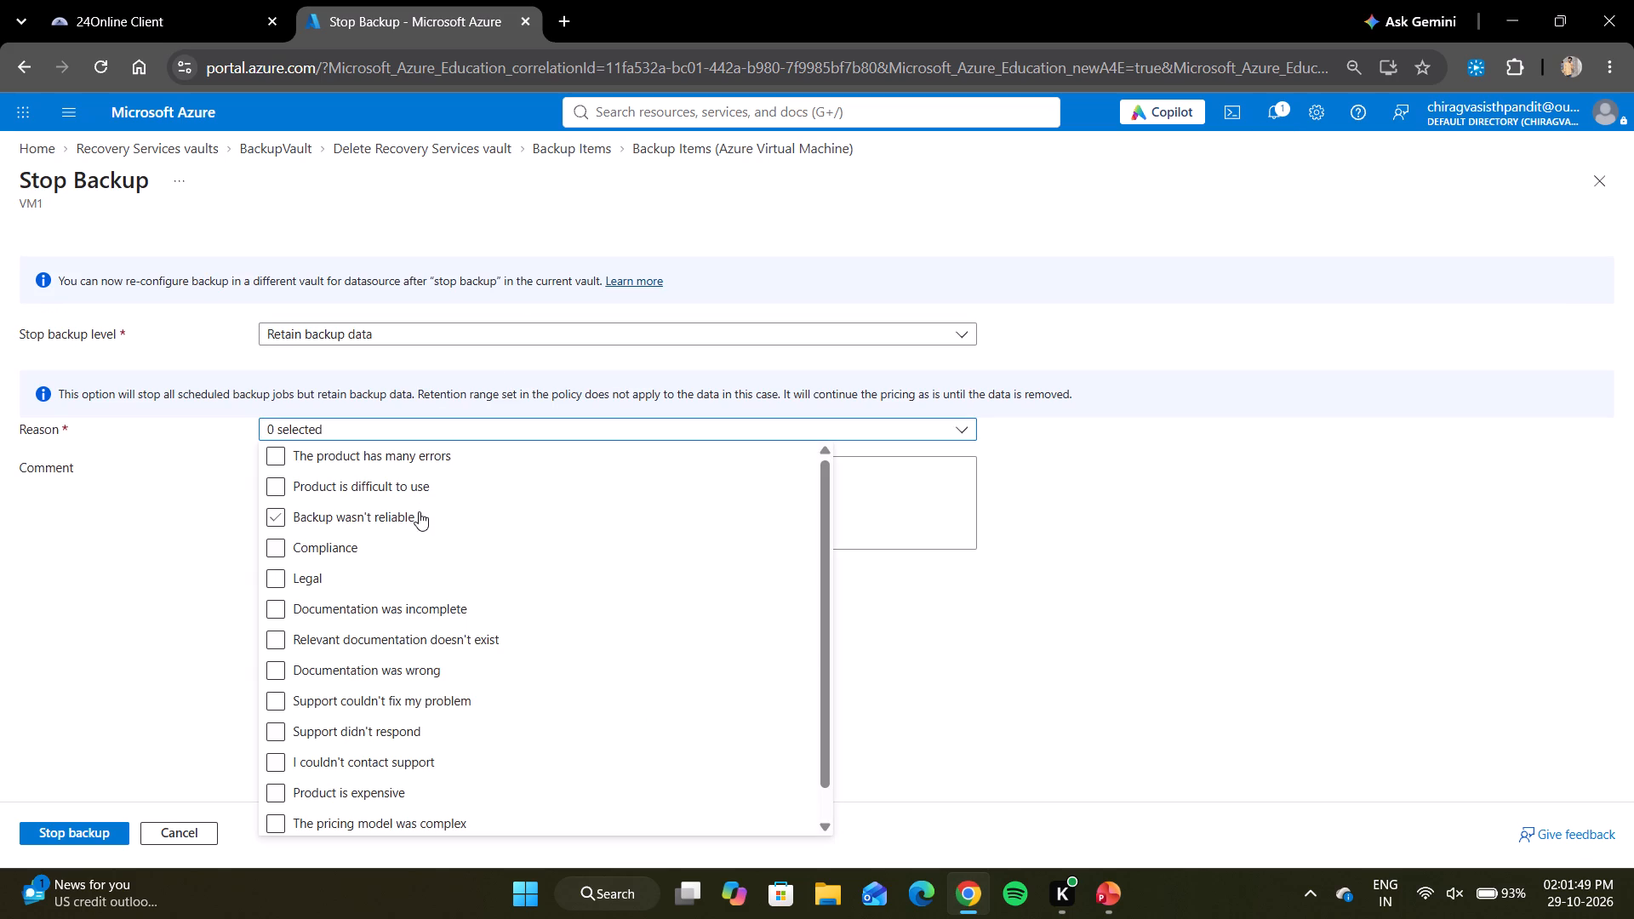
click(419, 511)
click(353, 655)
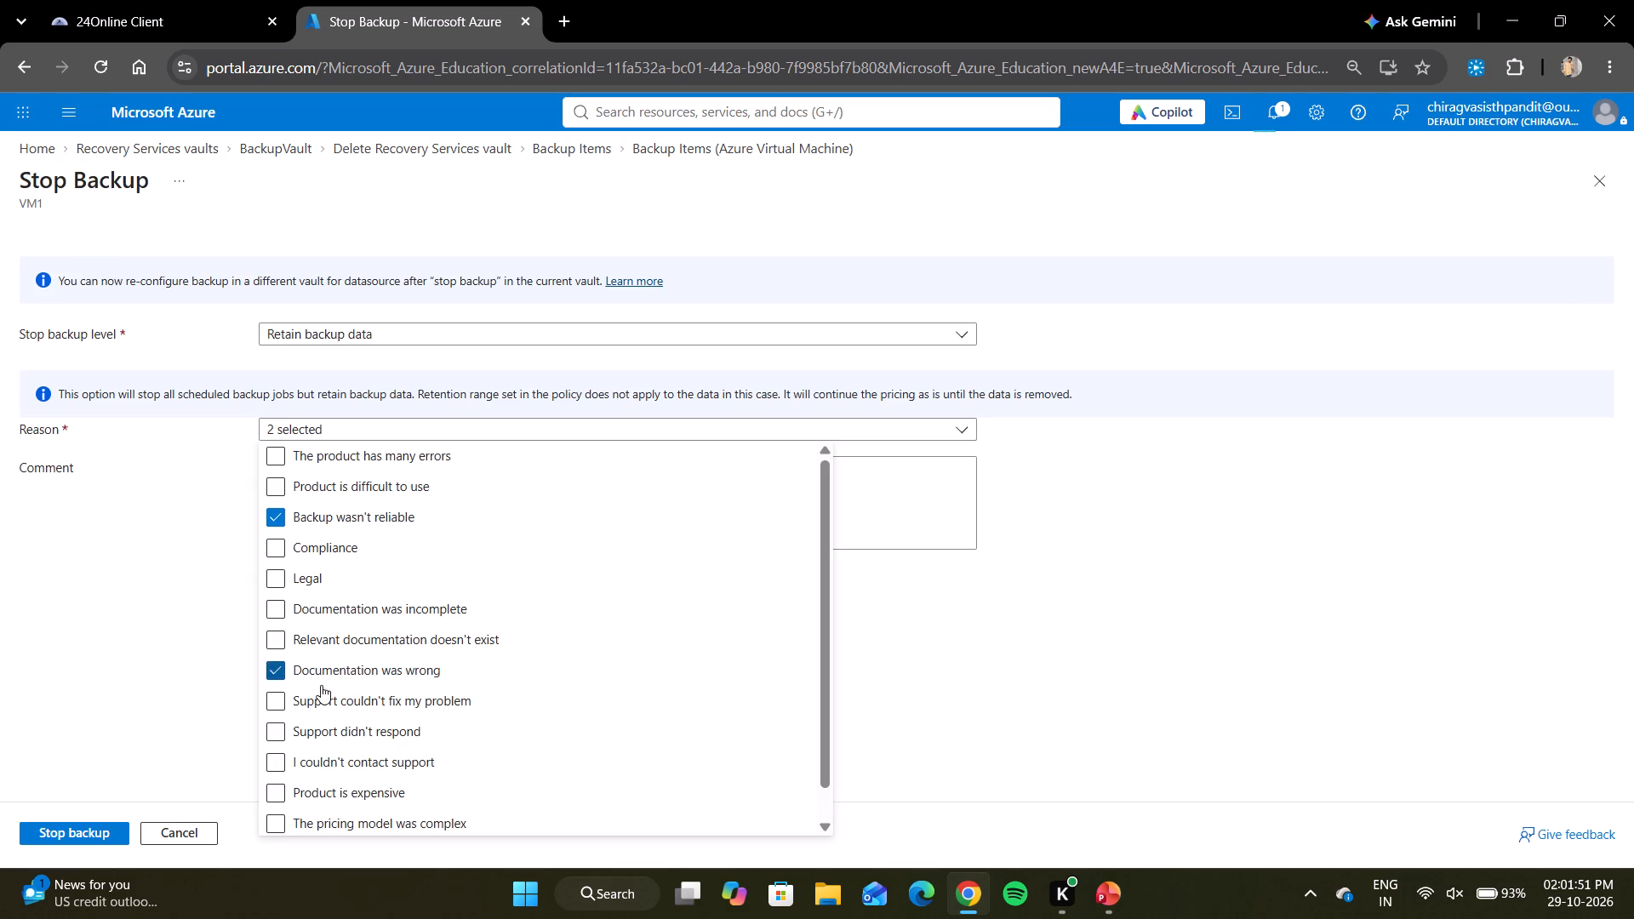
click(187, 739)
click(88, 826)
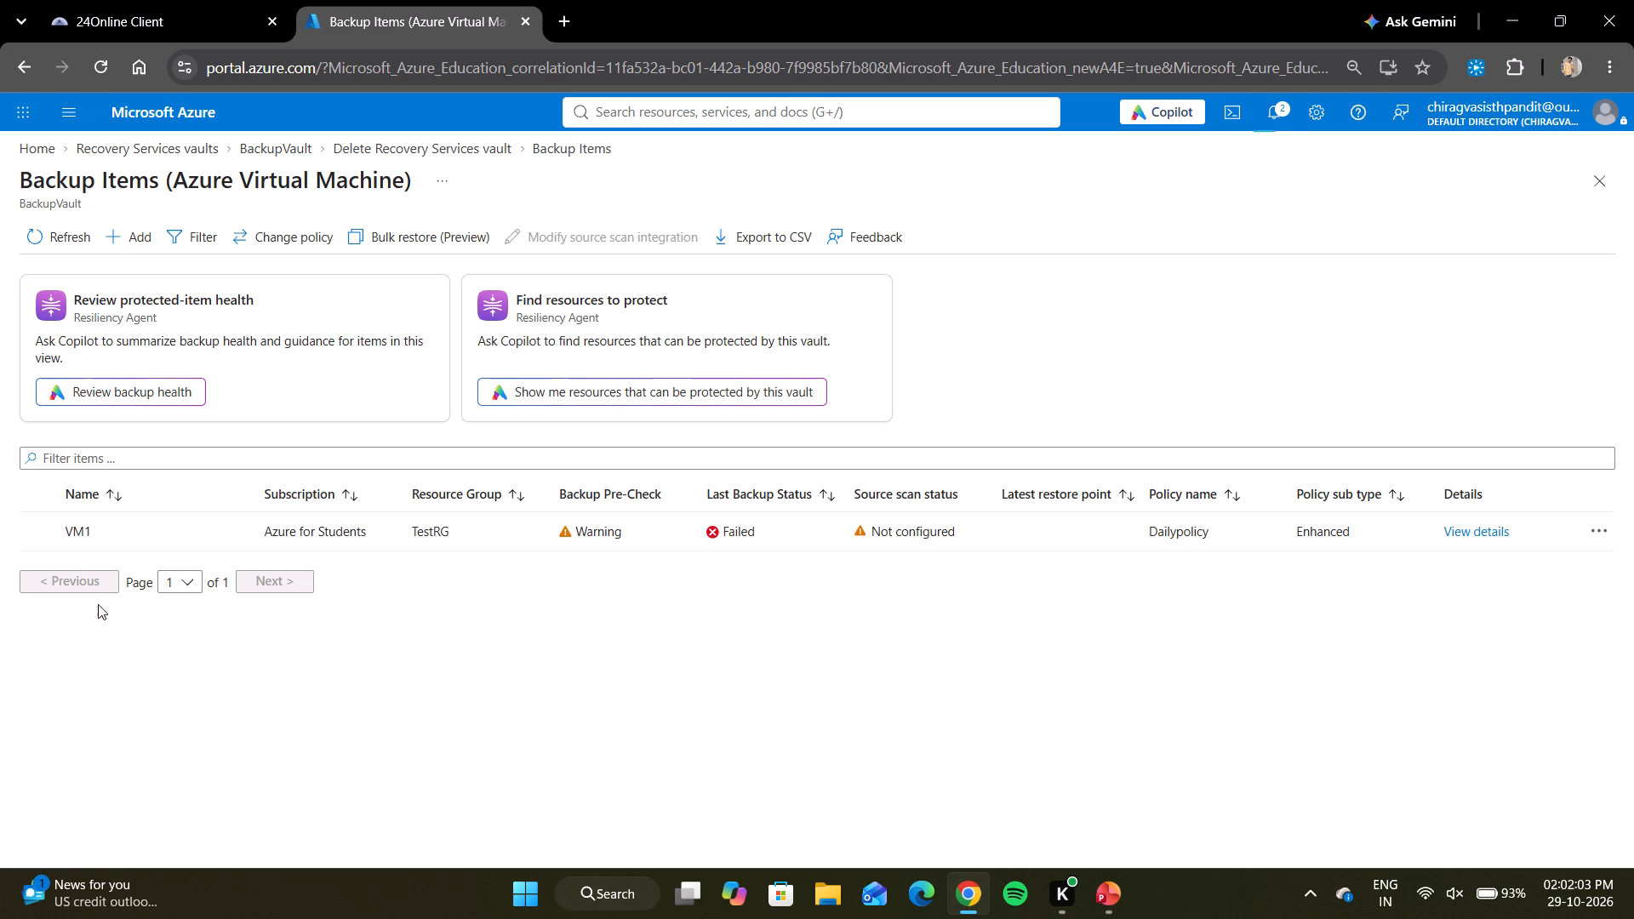
click(49, 241)
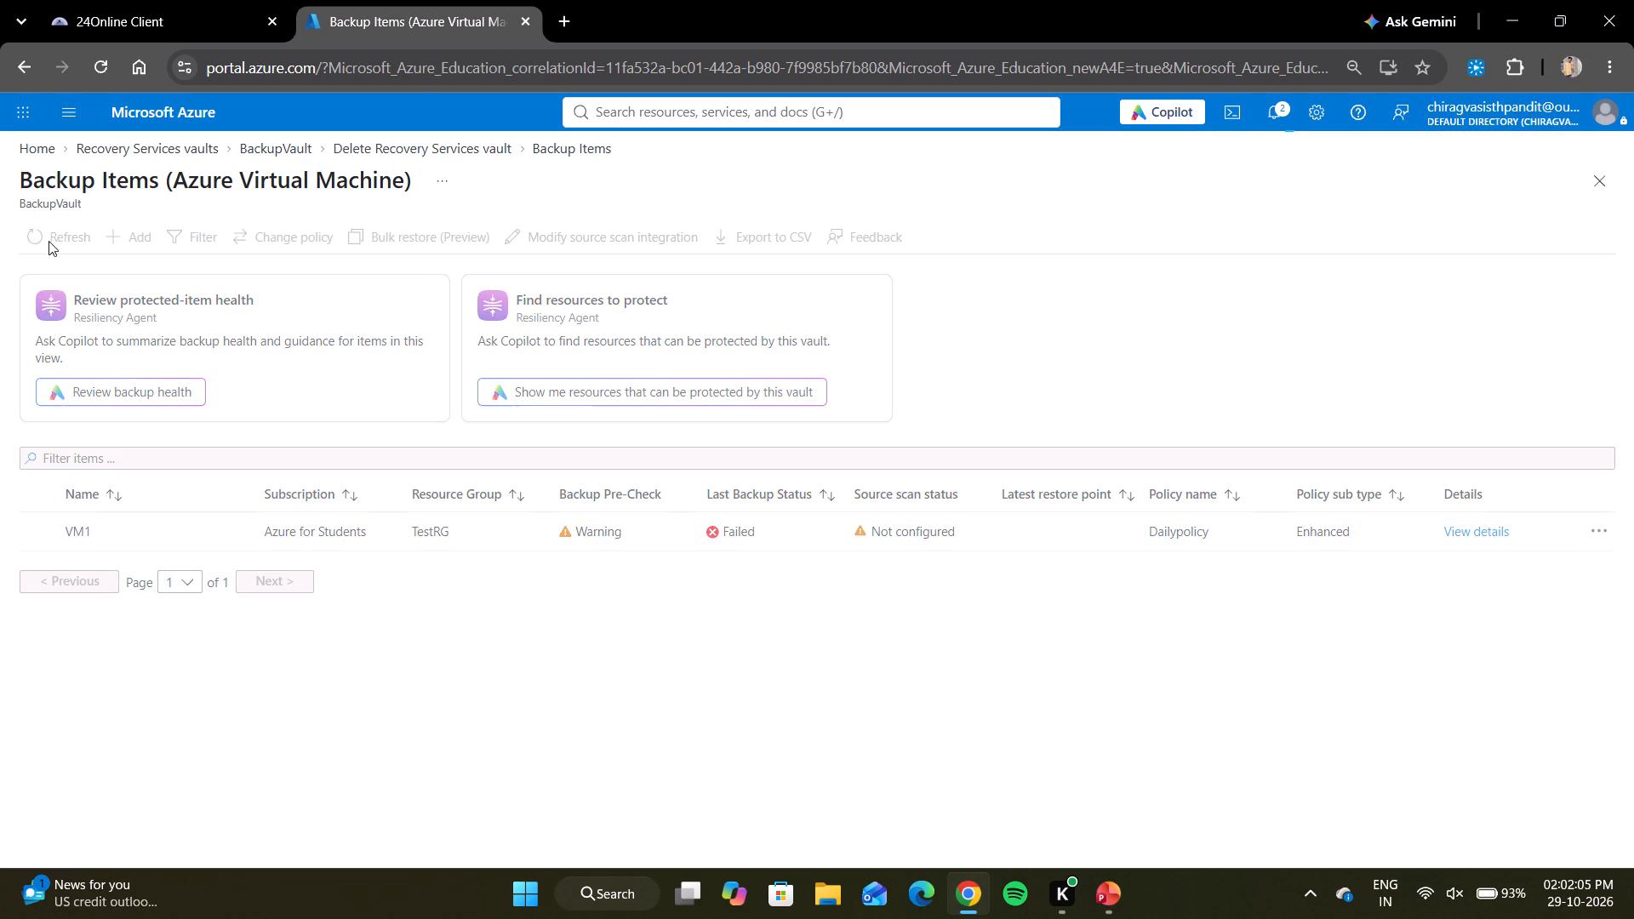
click(49, 241)
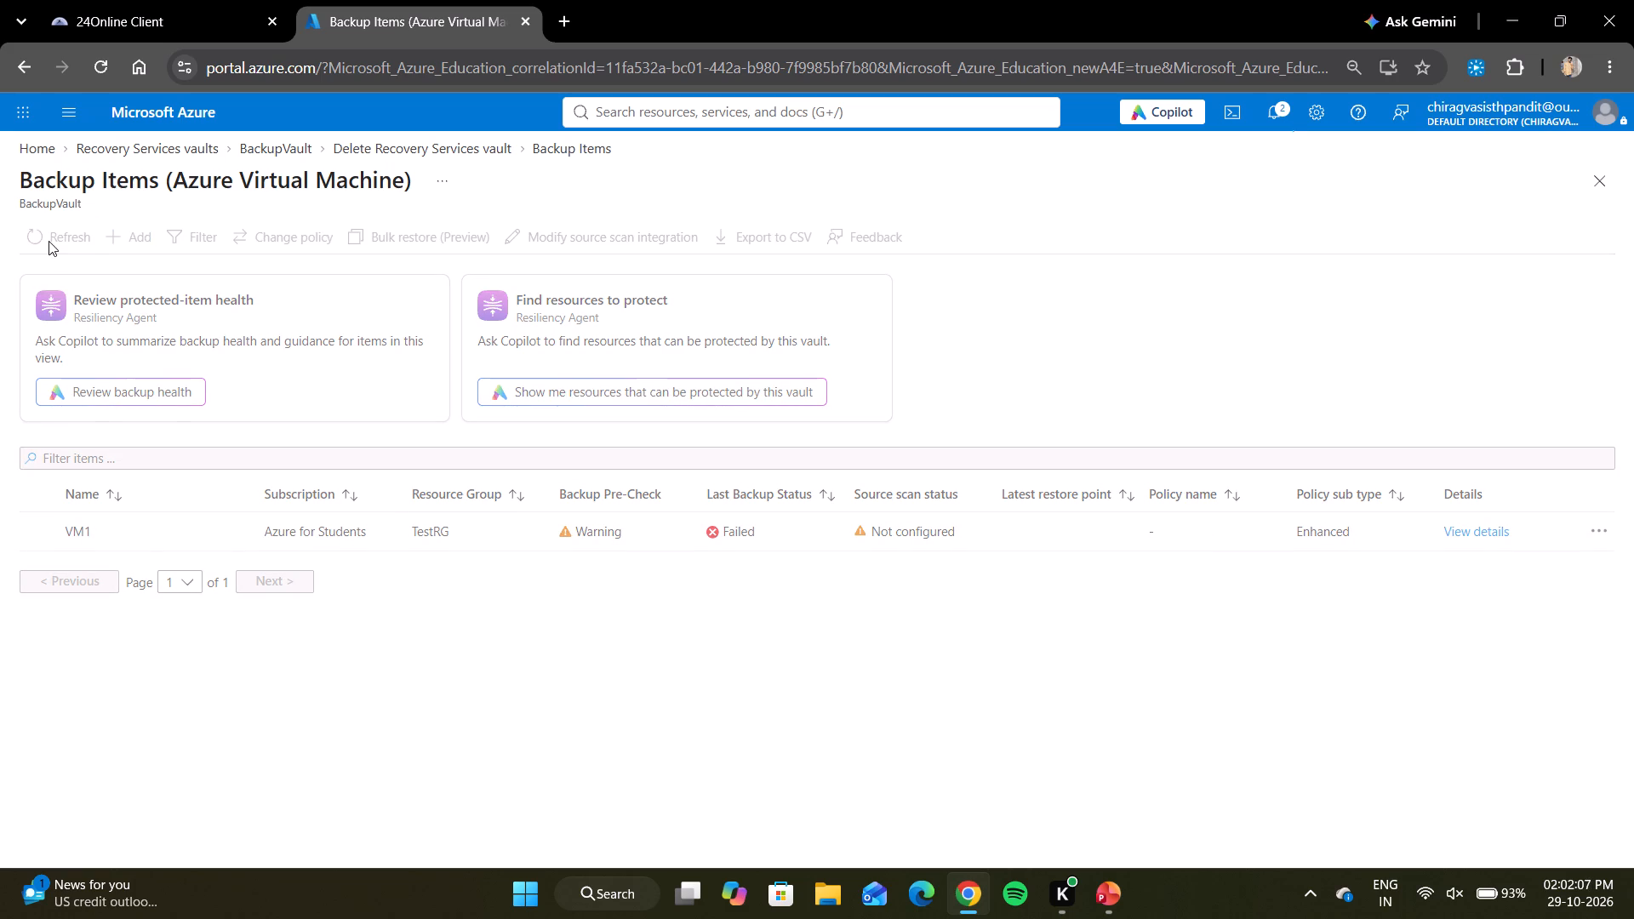
click(49, 241)
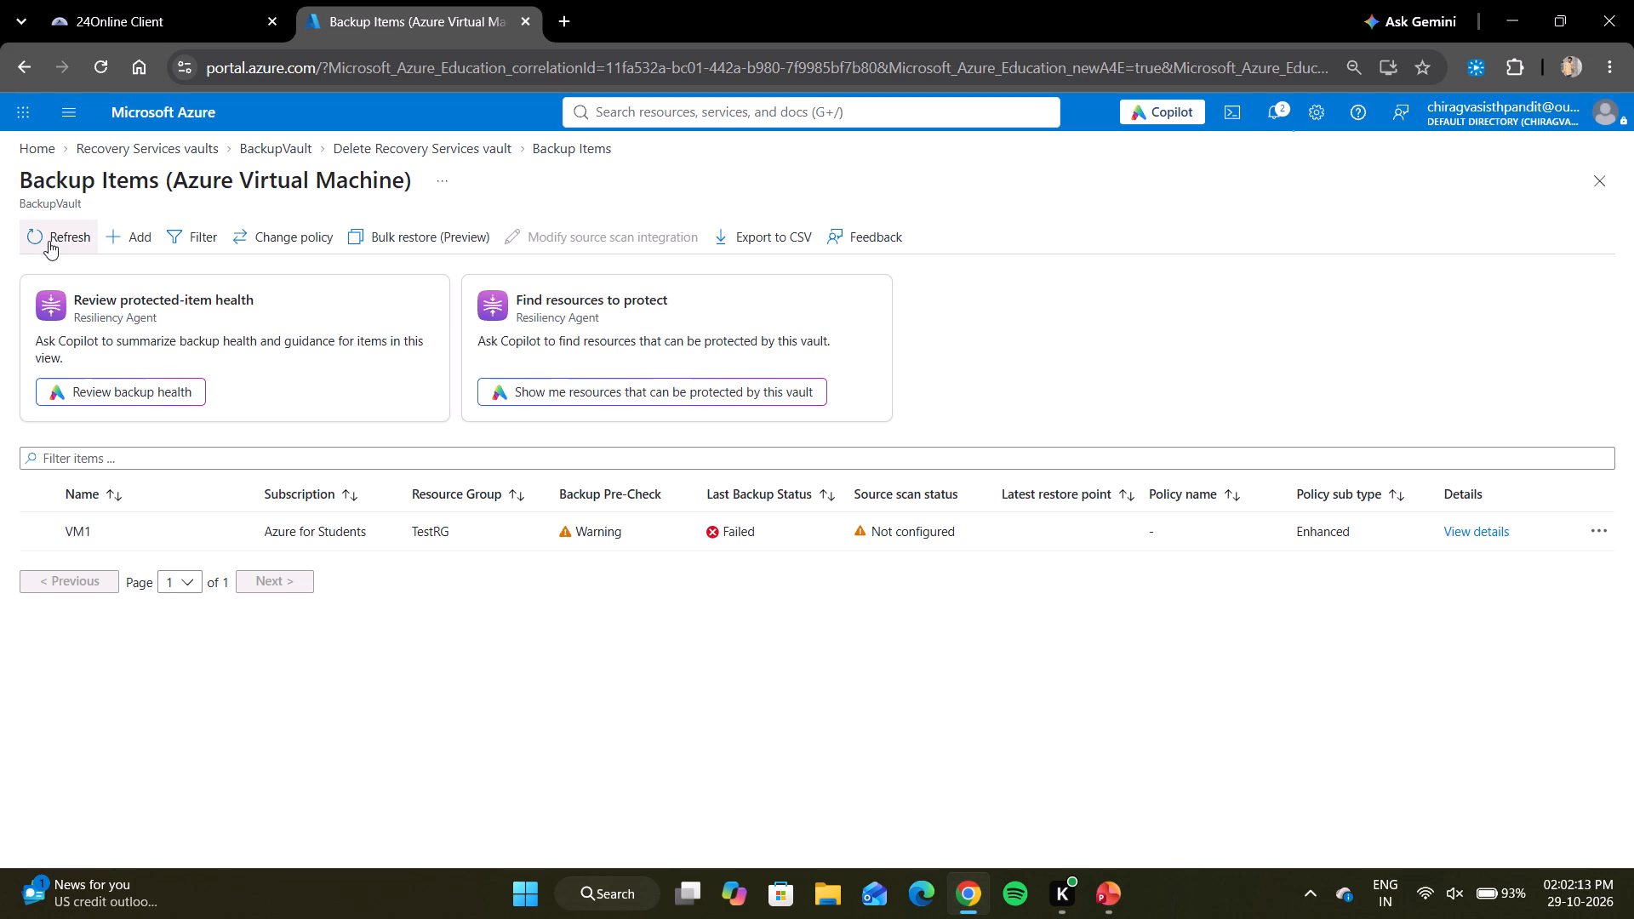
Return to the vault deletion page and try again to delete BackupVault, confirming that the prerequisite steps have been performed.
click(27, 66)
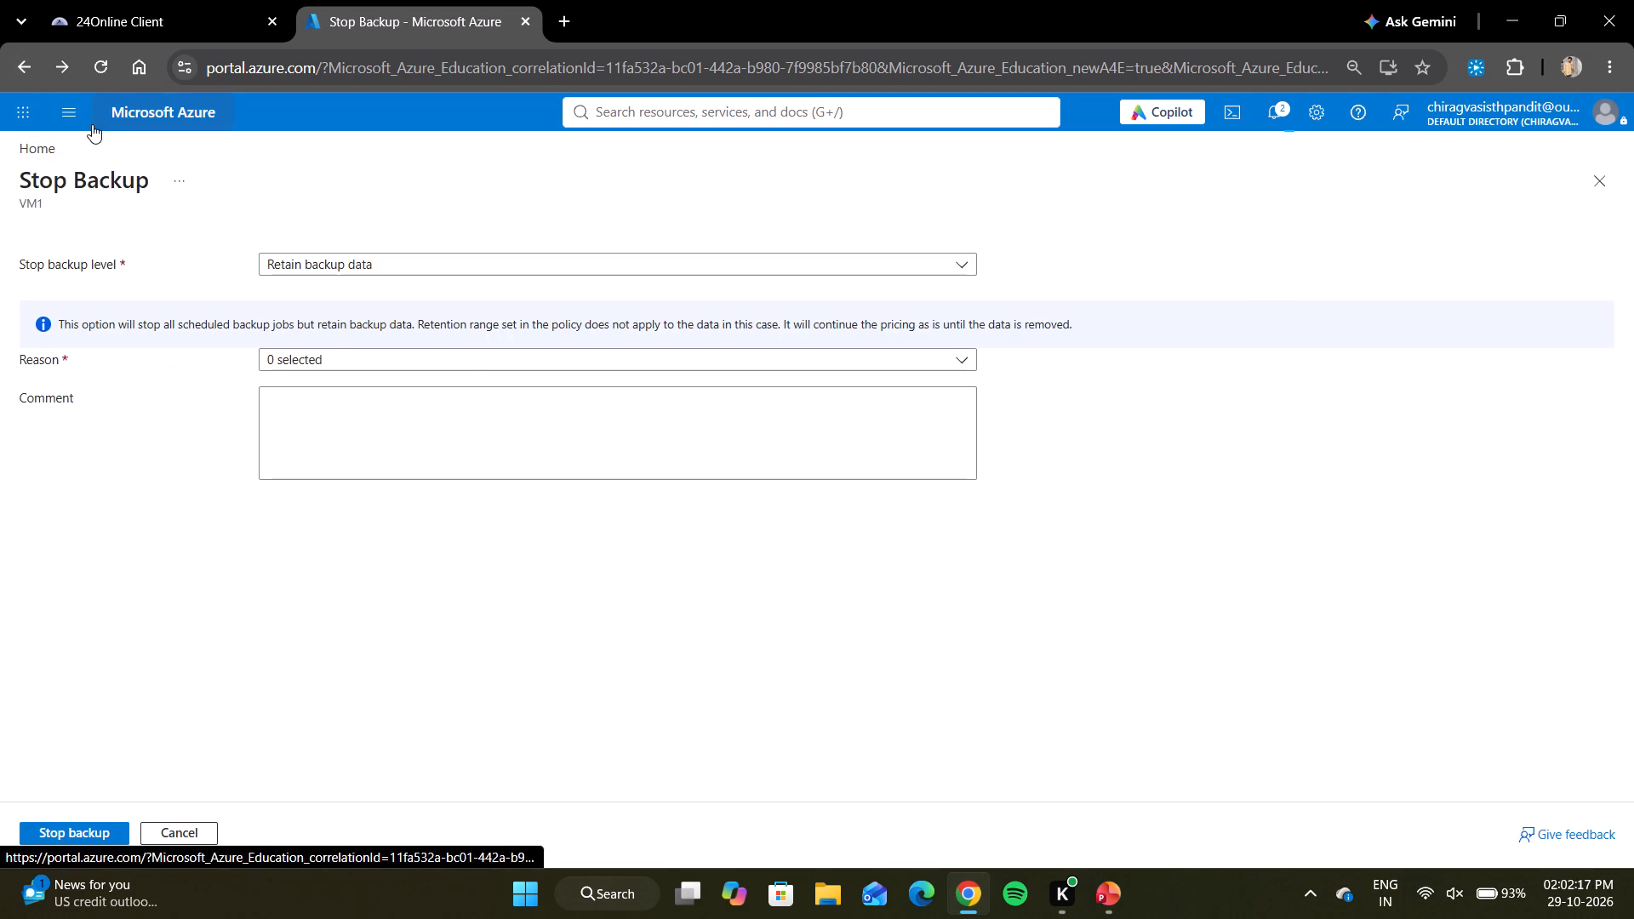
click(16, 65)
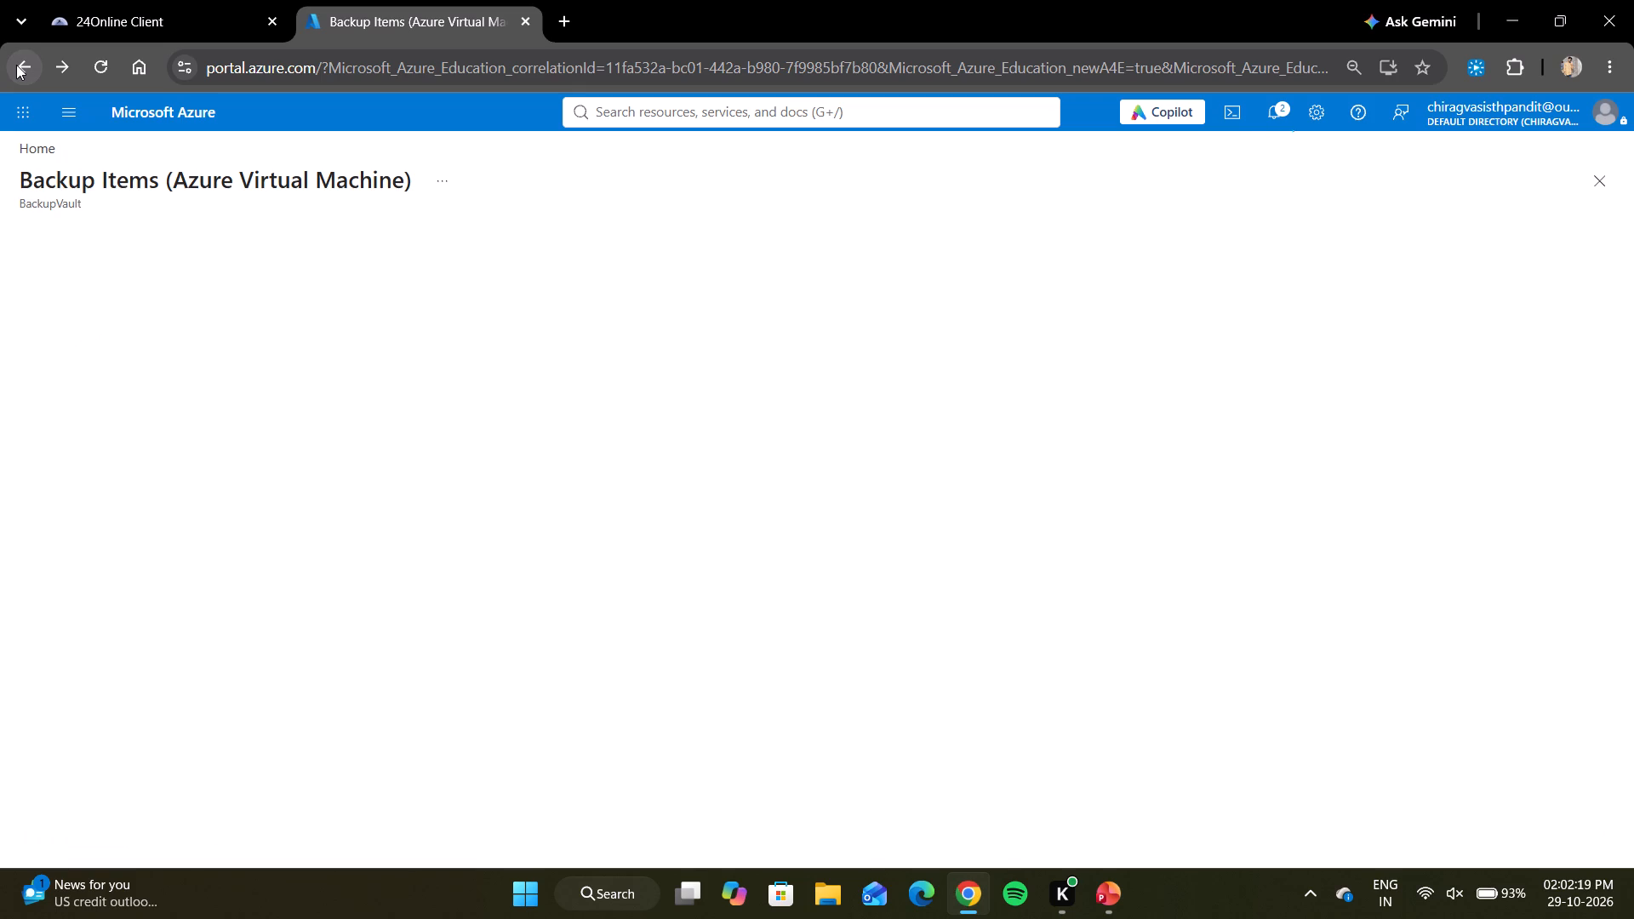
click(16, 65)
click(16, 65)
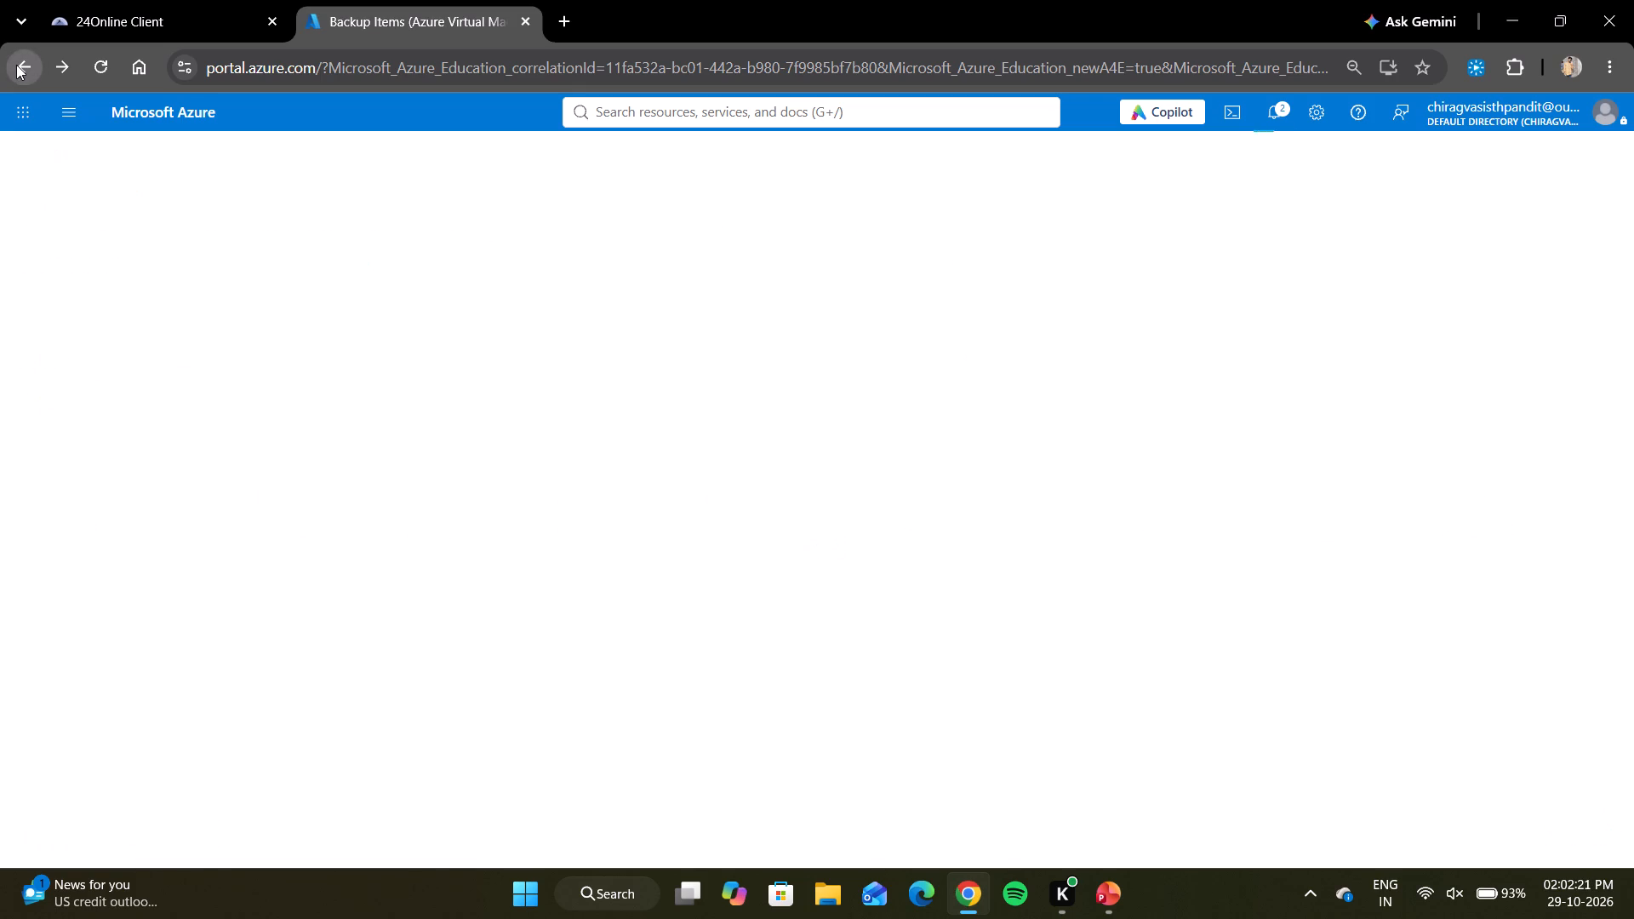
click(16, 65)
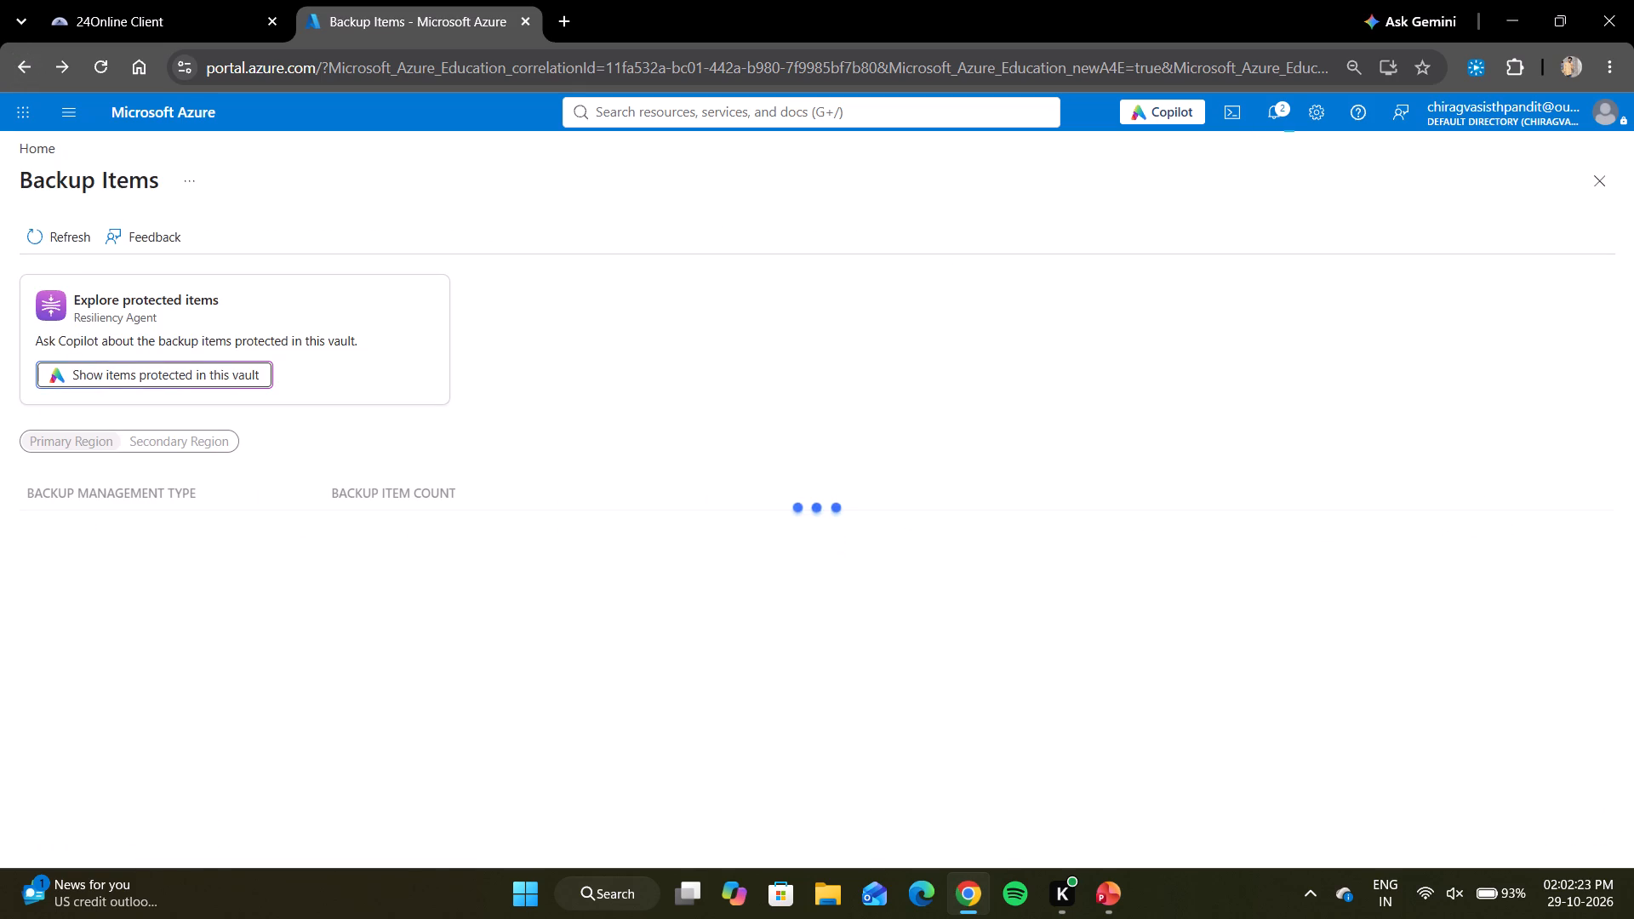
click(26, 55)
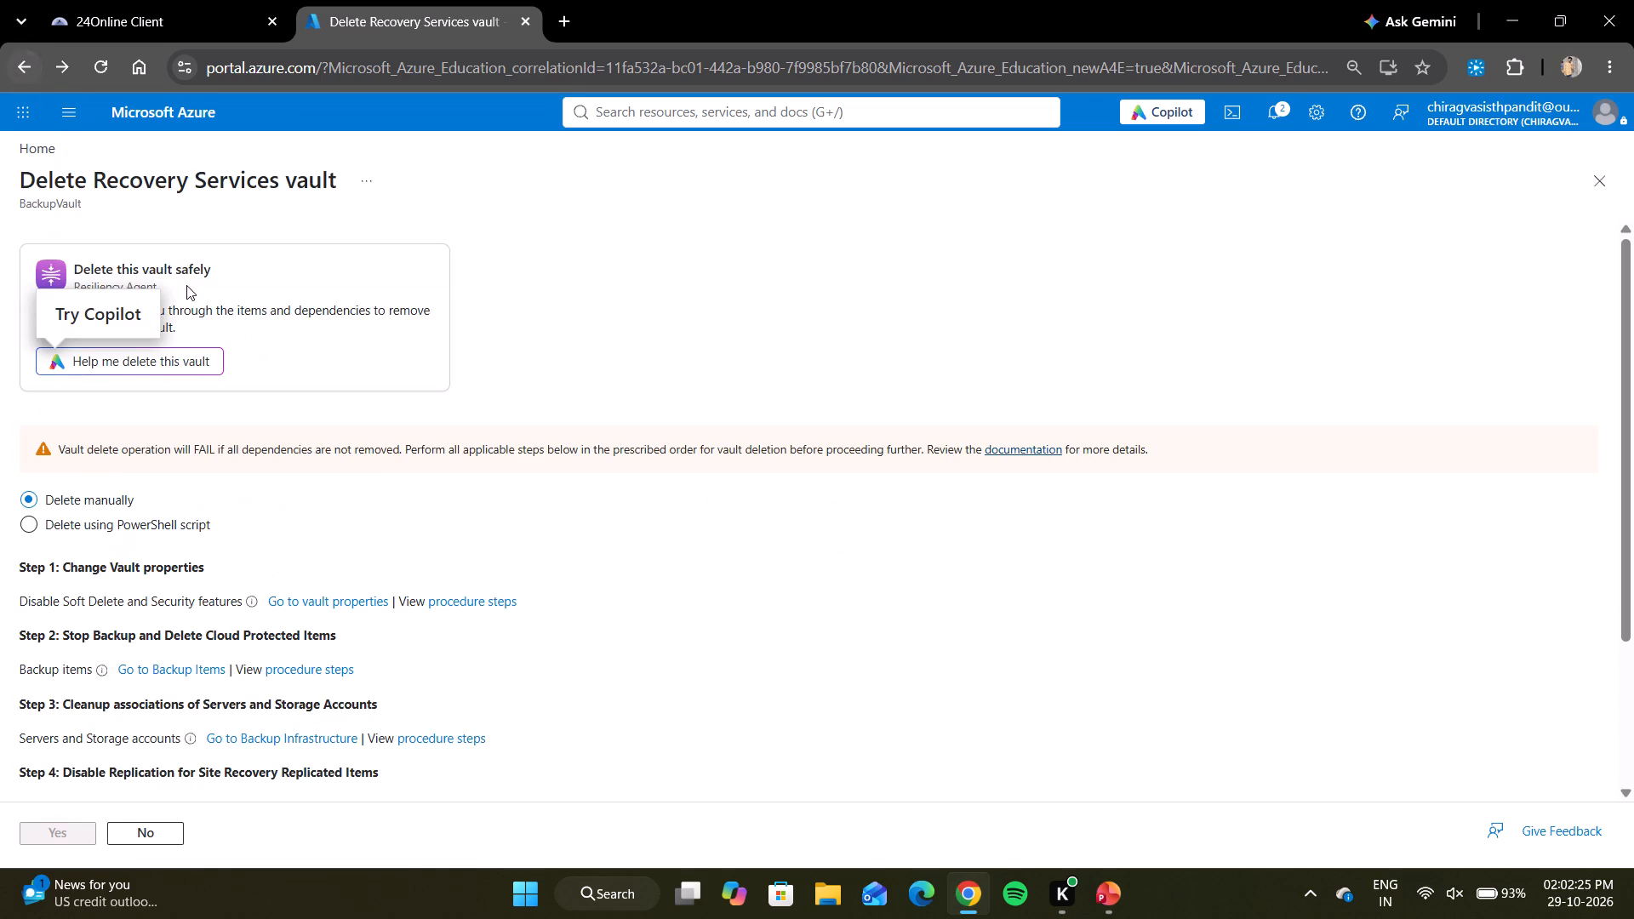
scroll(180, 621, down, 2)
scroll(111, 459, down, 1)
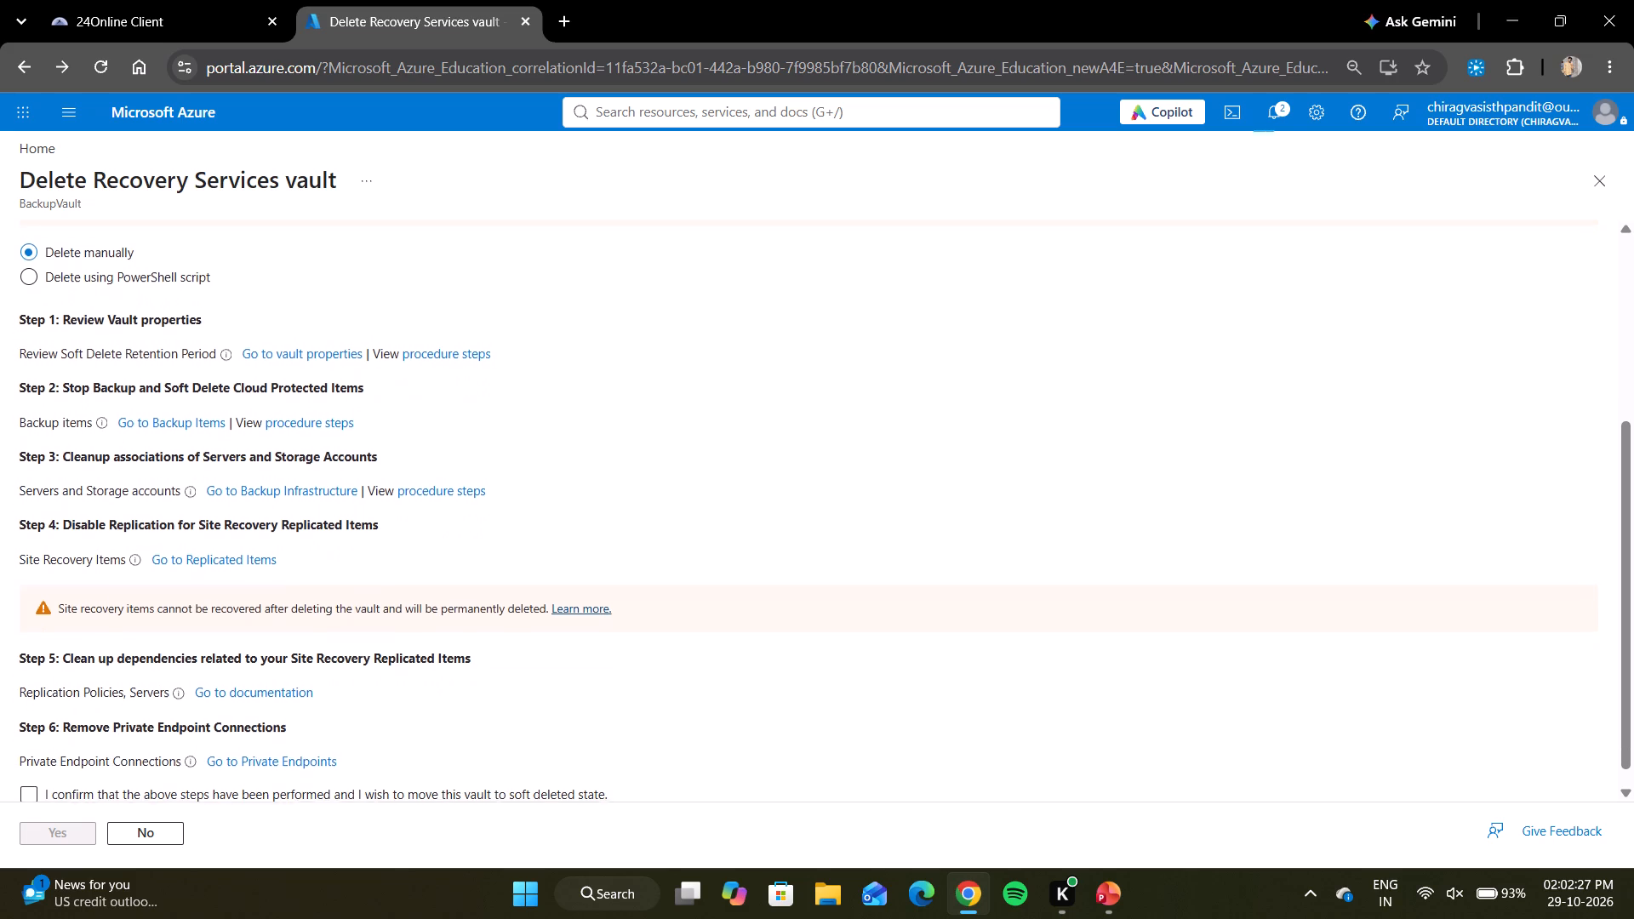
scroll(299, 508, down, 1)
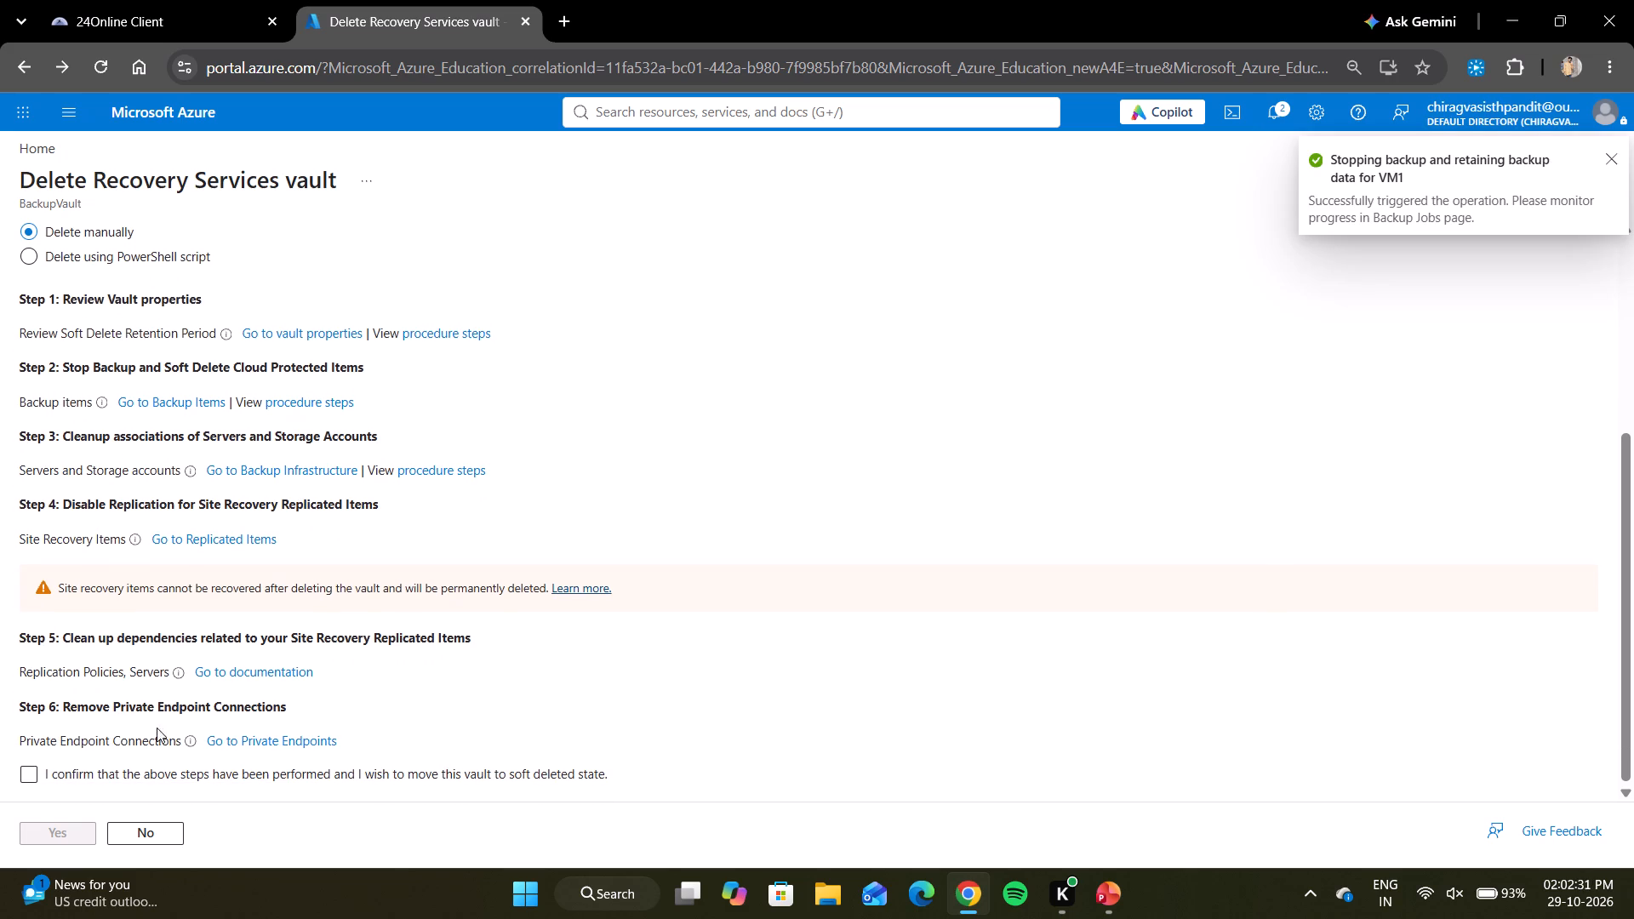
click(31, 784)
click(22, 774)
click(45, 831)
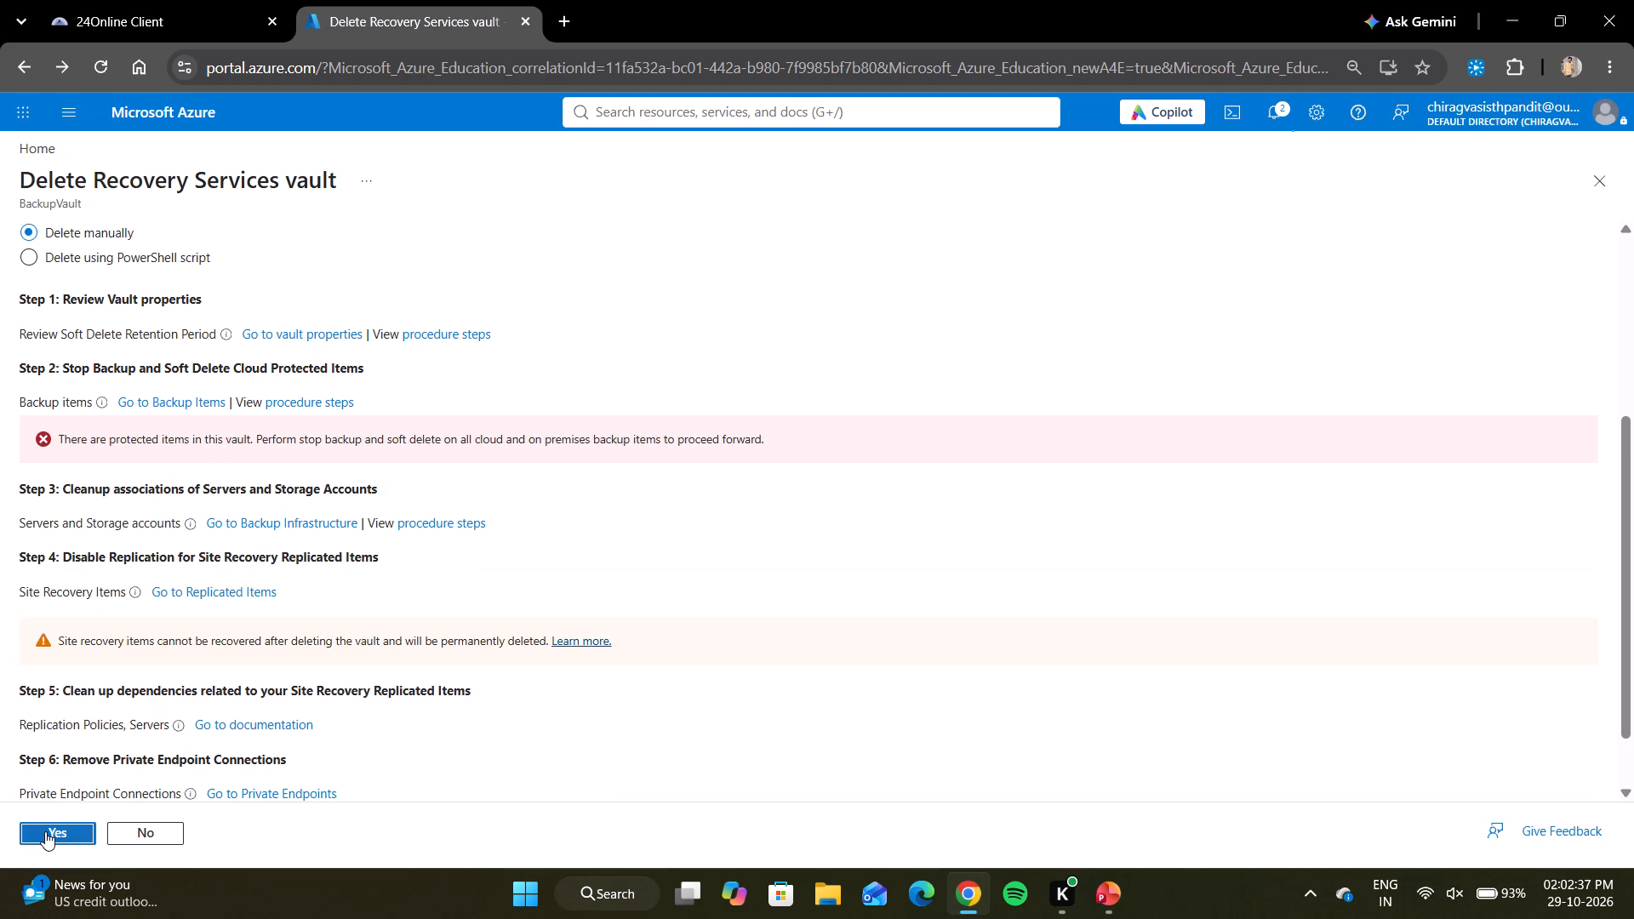
Check the procedure steps for stopping backup and soft-deleting protected items, and open the vault's Azure Virtual Machine backup items.
click(297, 402)
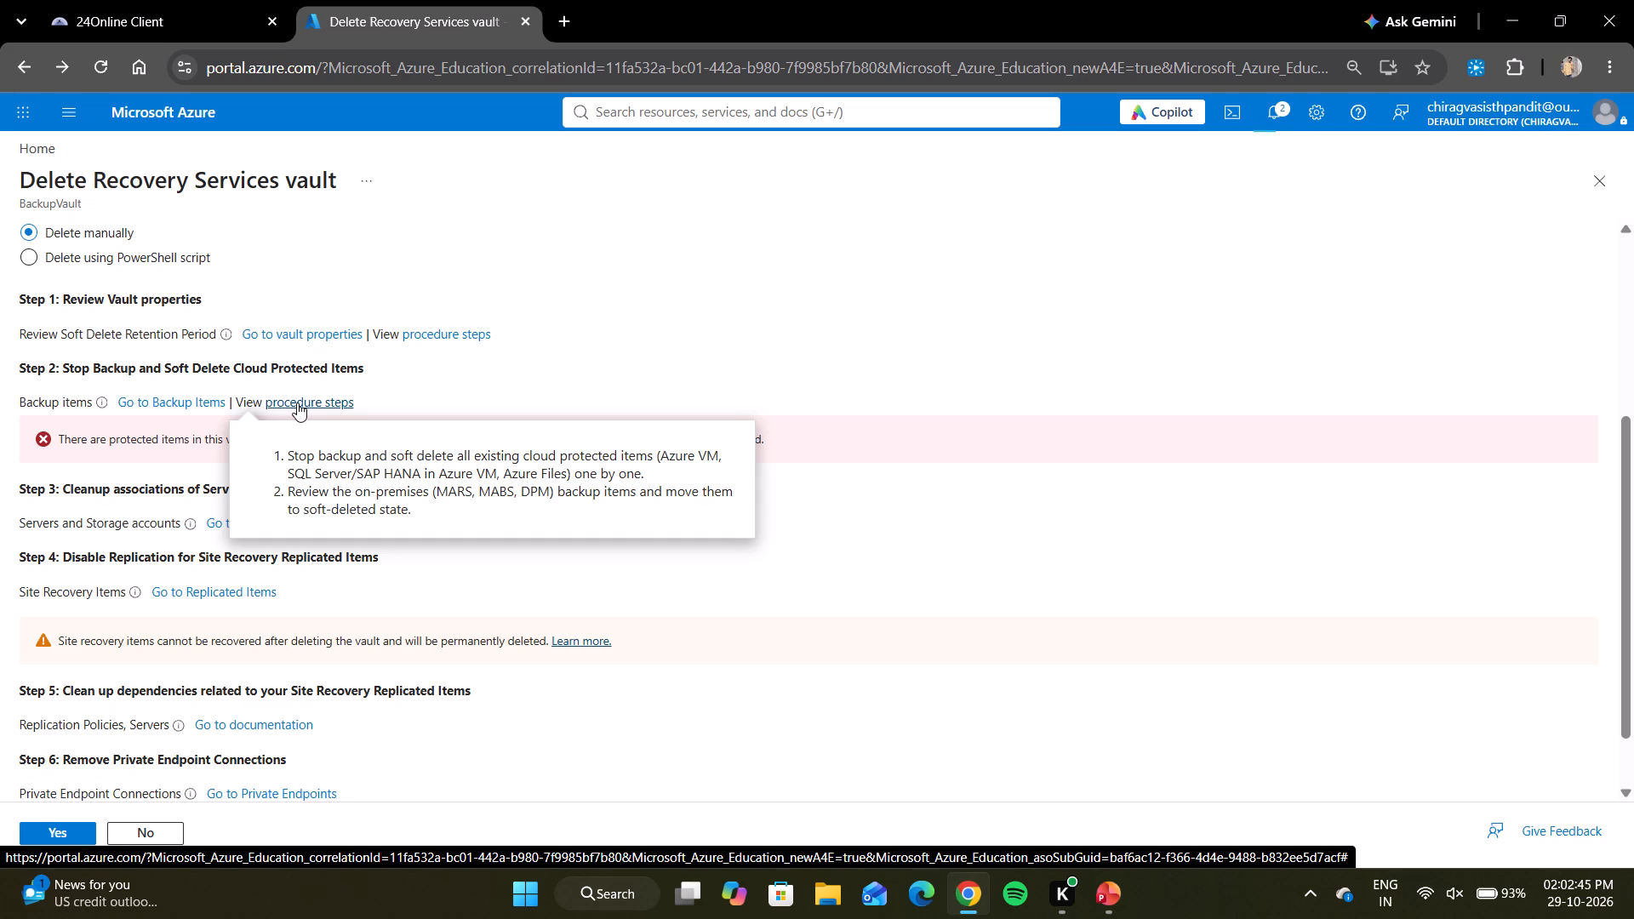
click(180, 402)
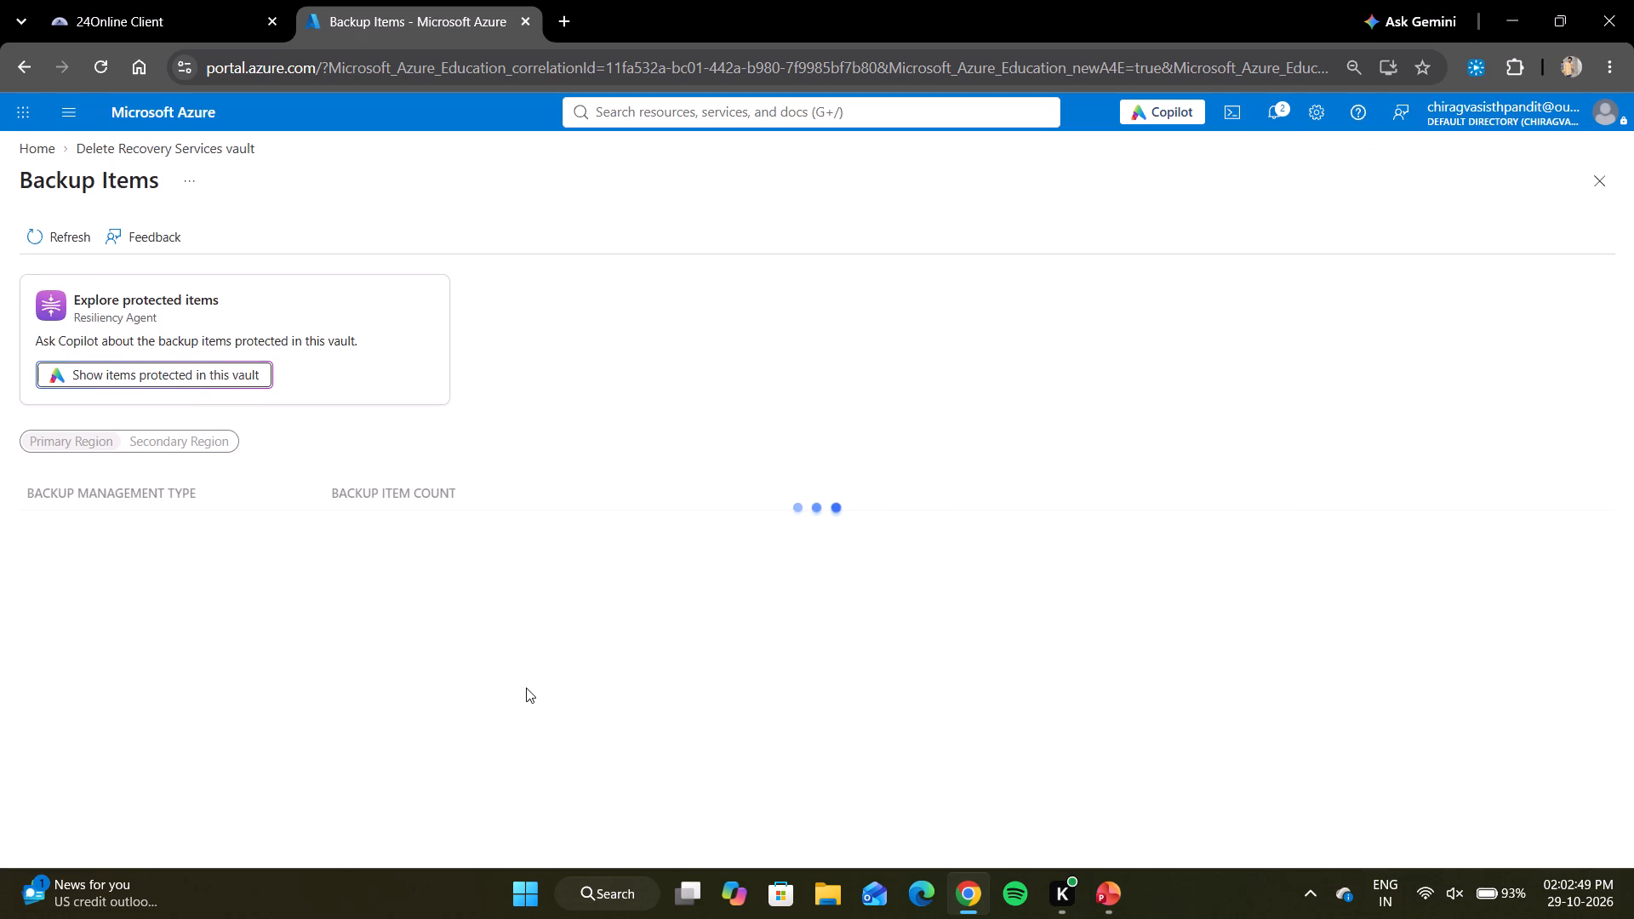
scroll(269, 681, down, 4)
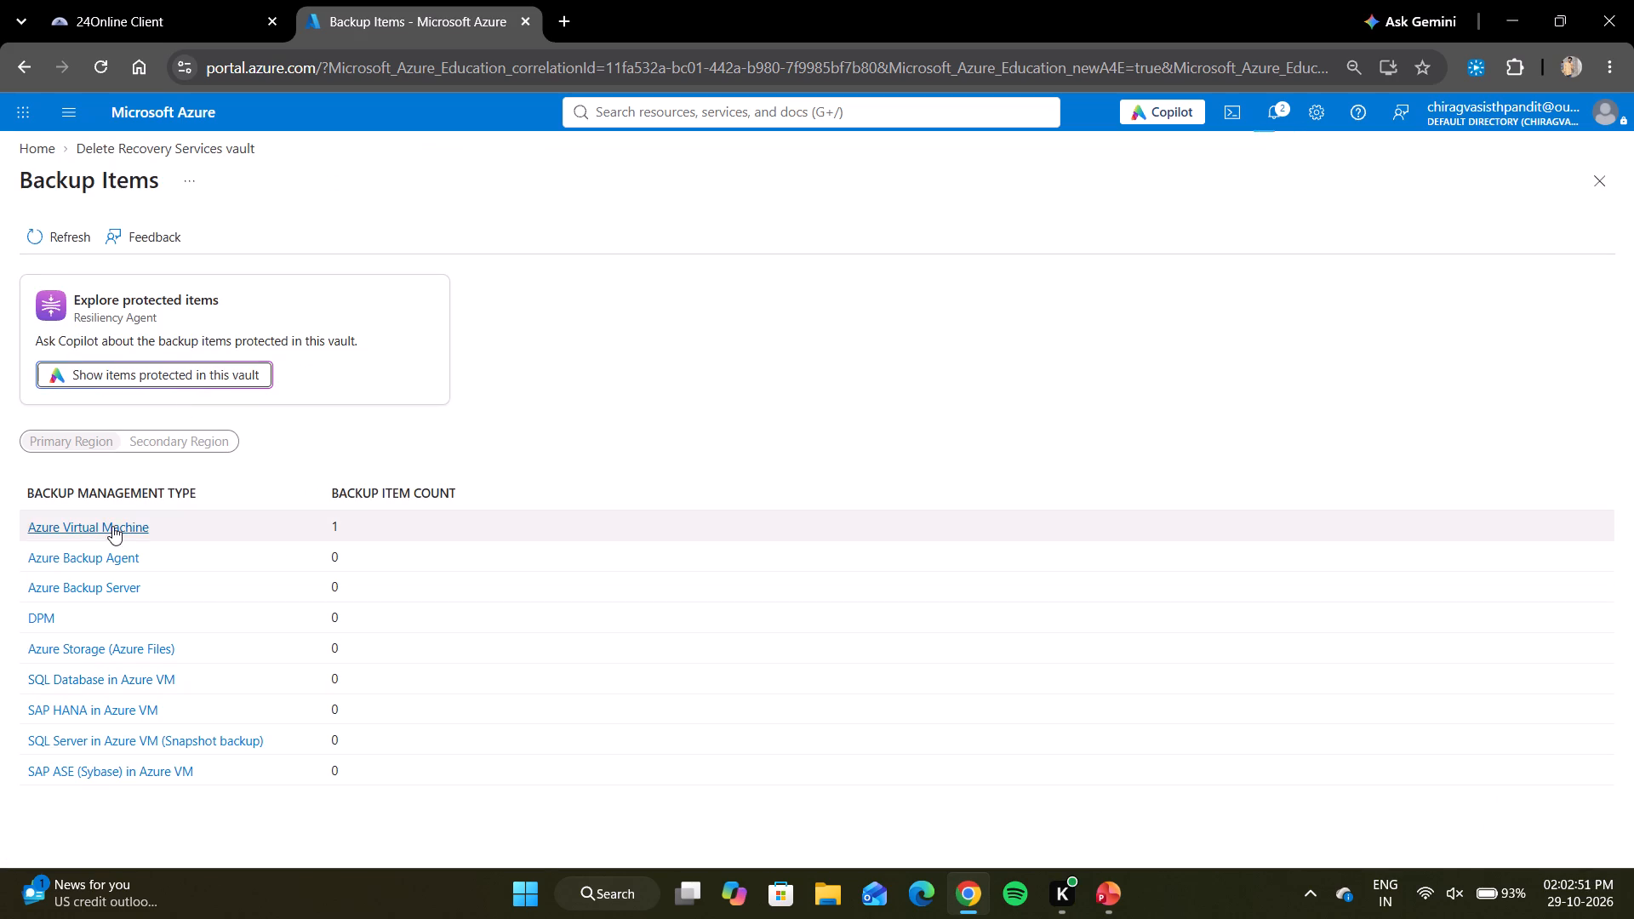
click(111, 527)
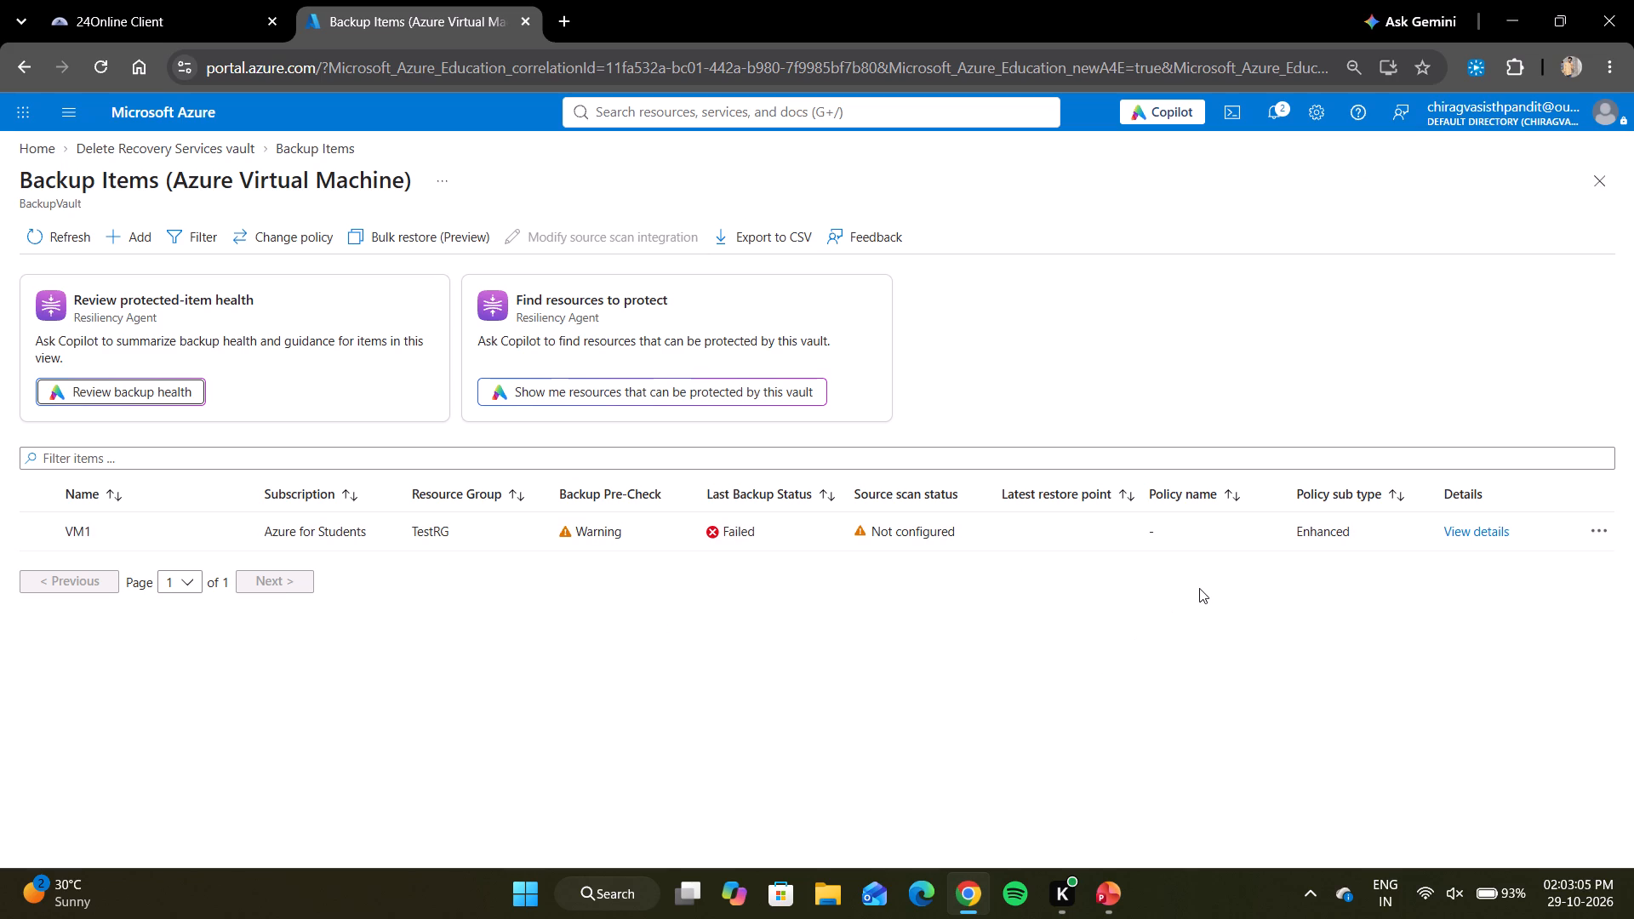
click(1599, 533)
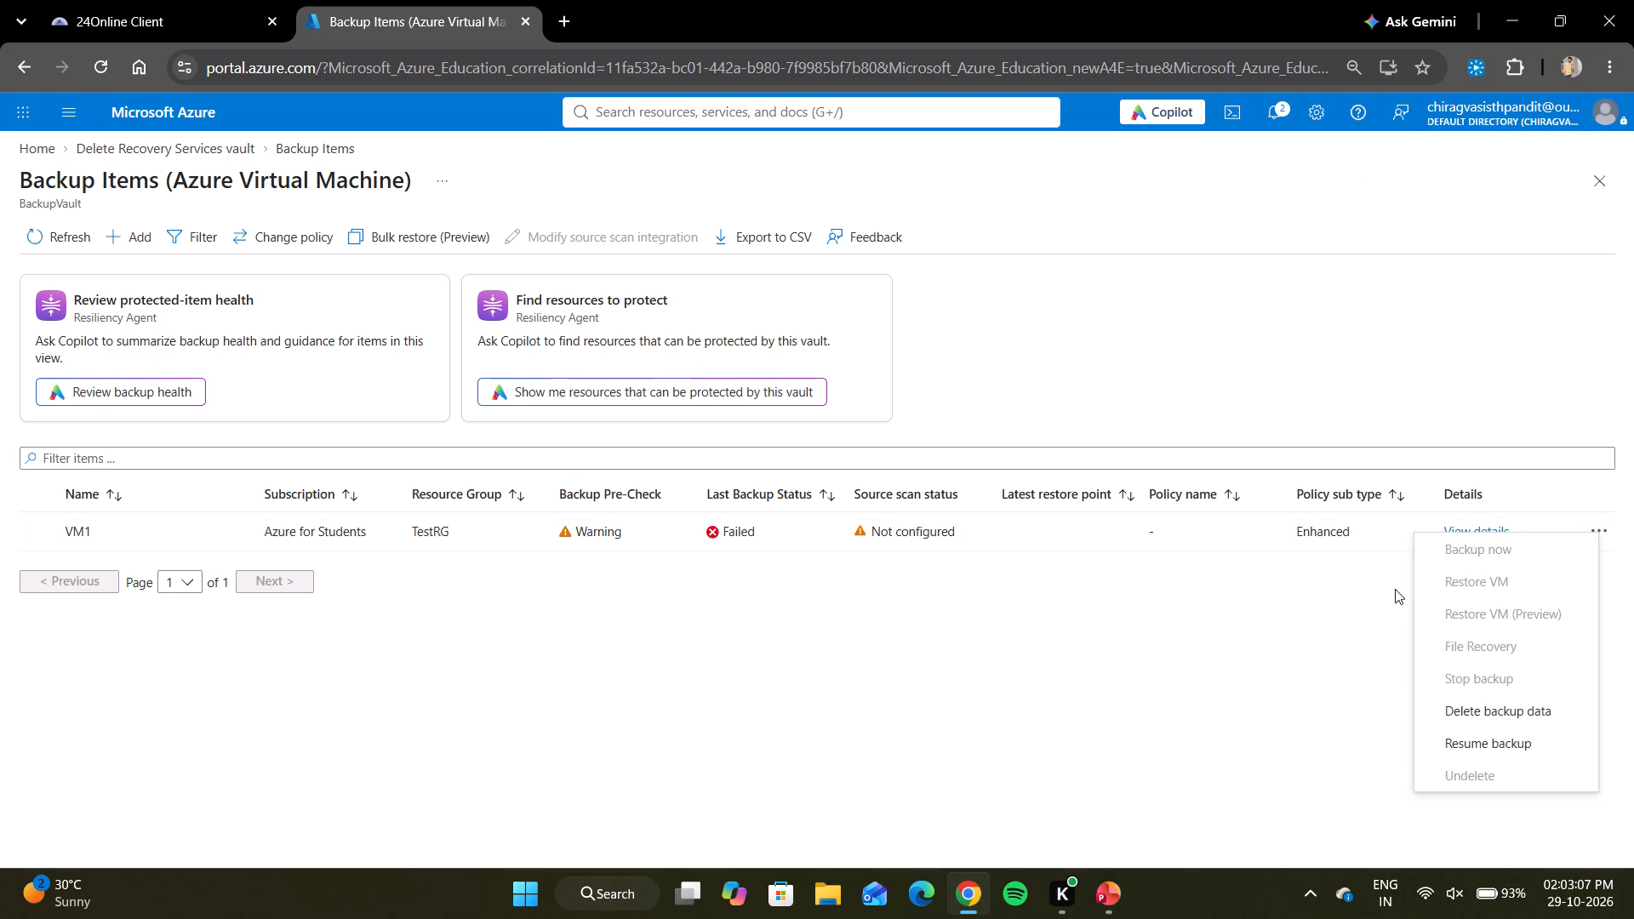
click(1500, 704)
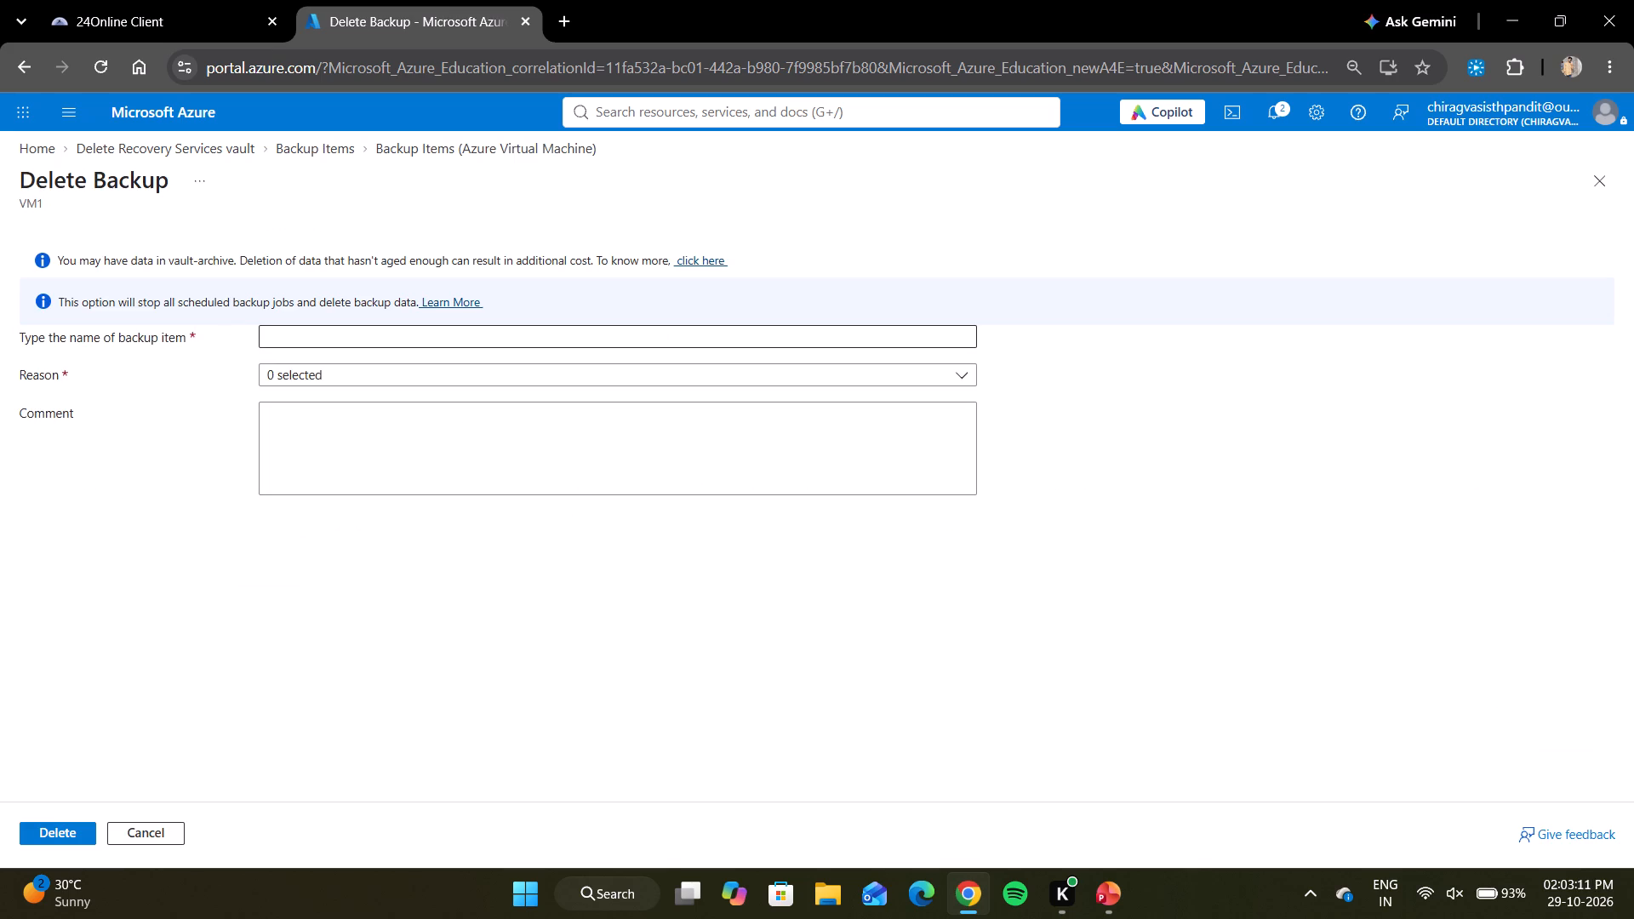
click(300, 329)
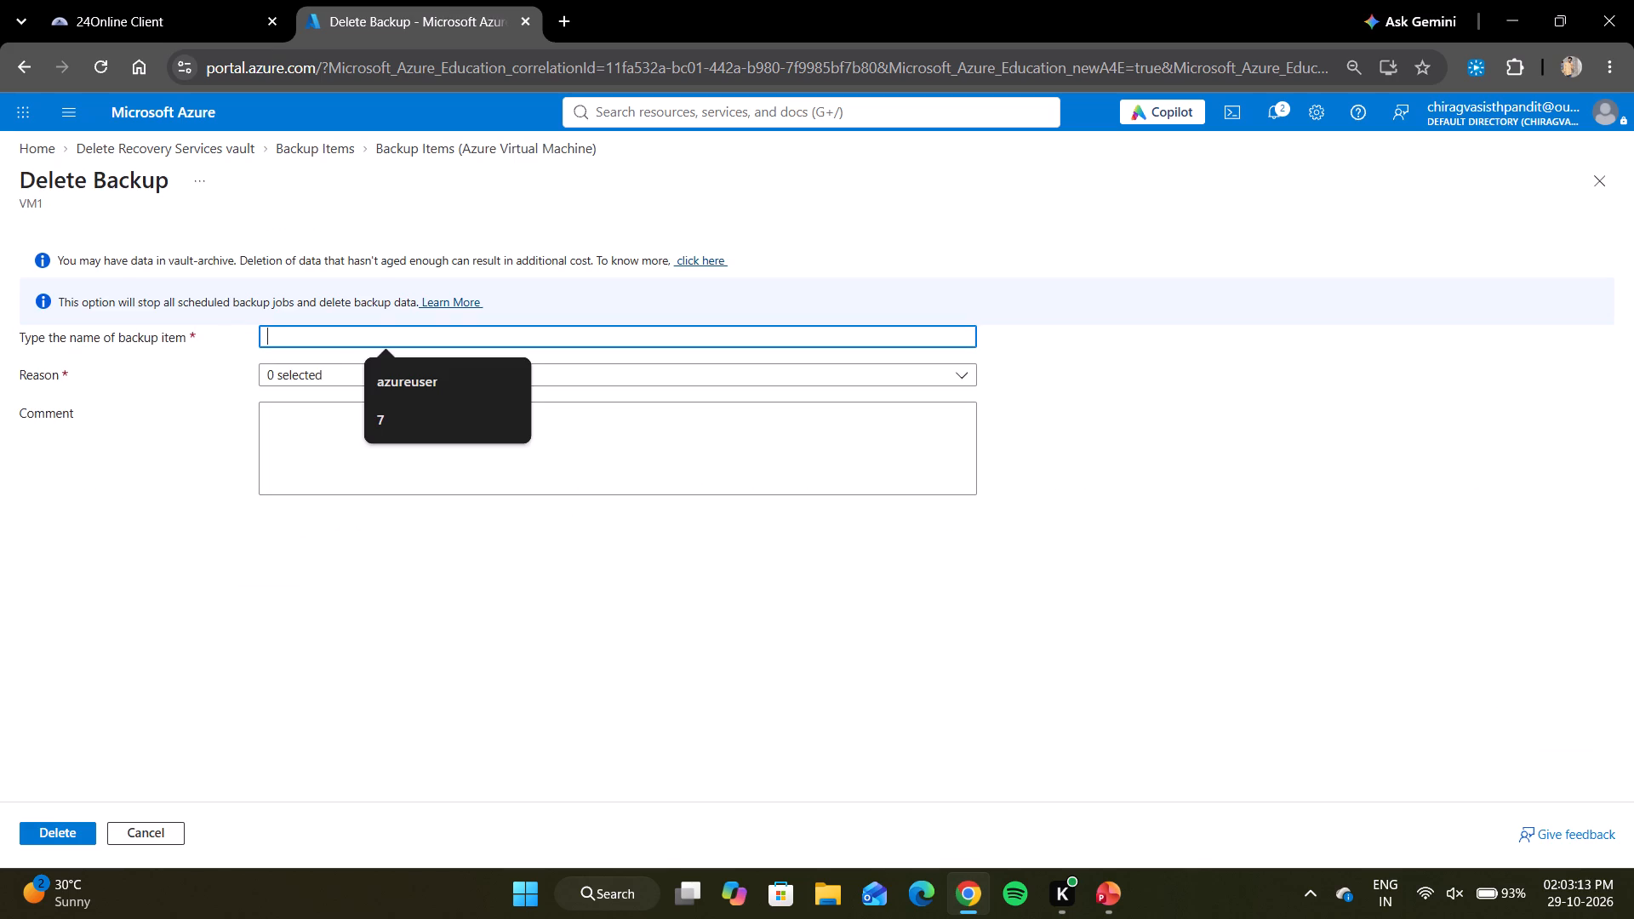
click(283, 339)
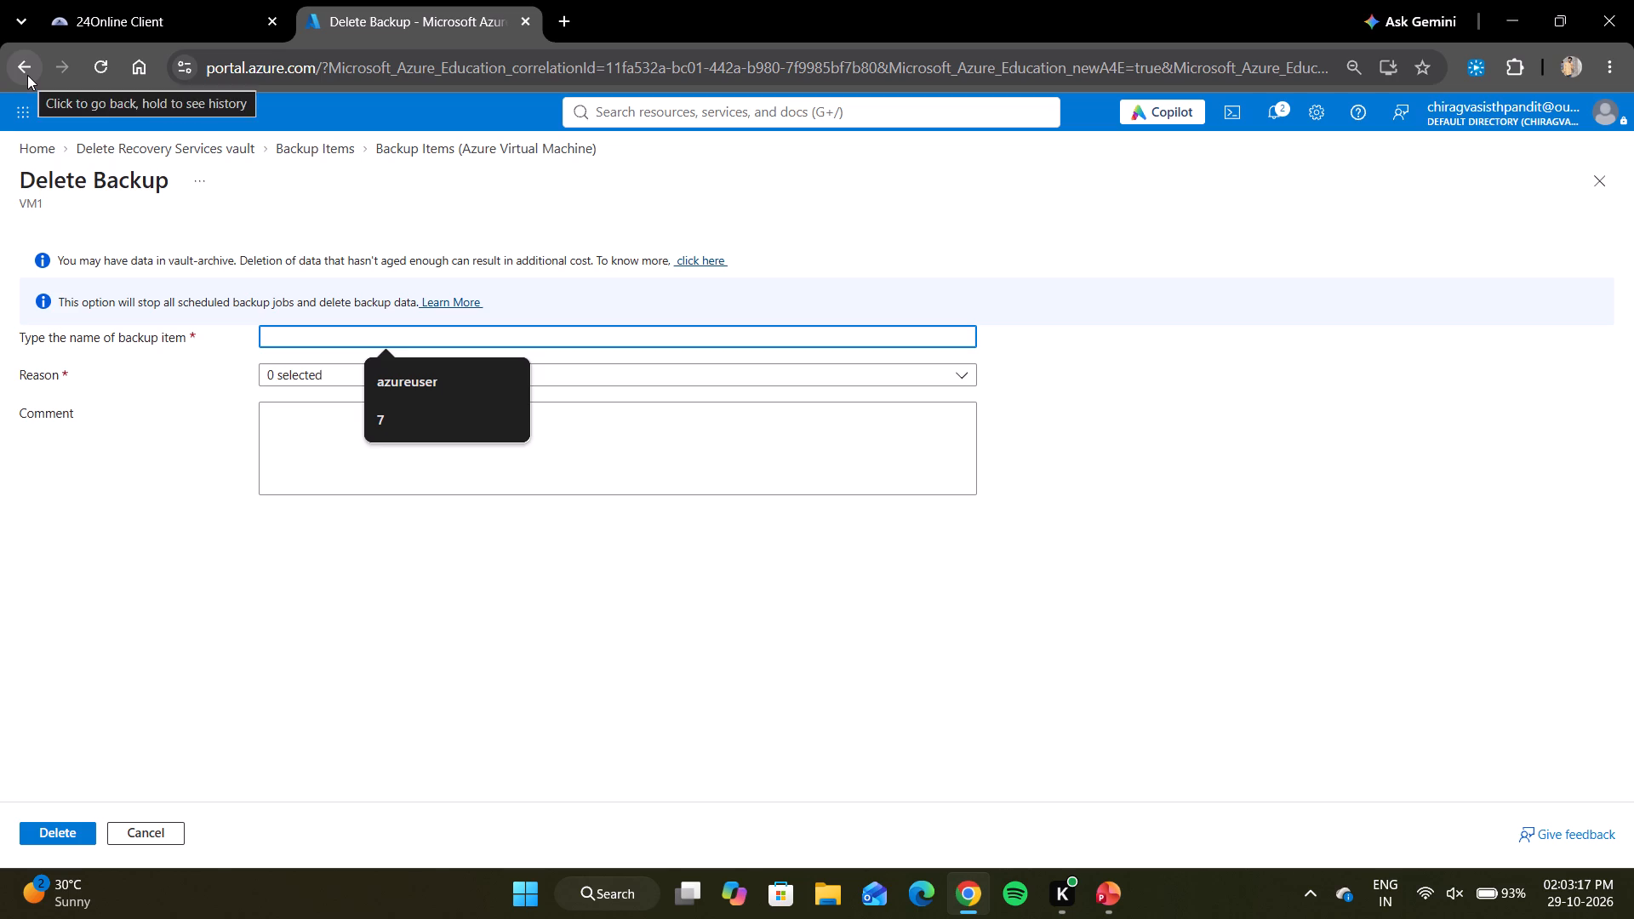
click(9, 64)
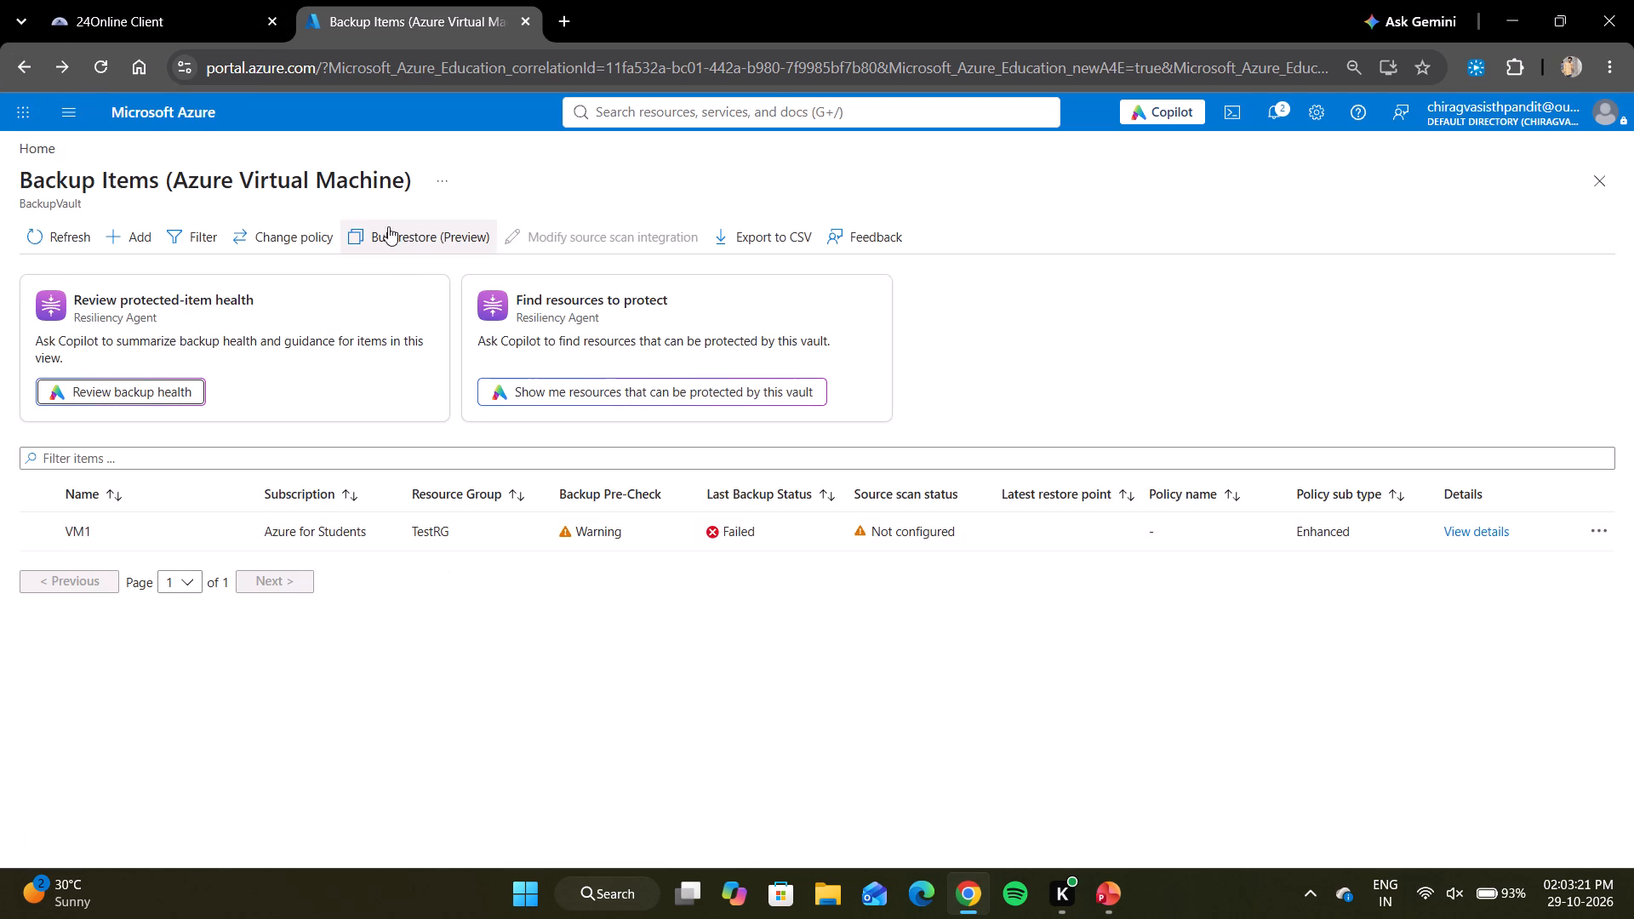
Start deleting VM1's backup data, entering the copied heading text "Azure Virtual Machine" as the backup item name.
drag(401, 188, 180, 188)
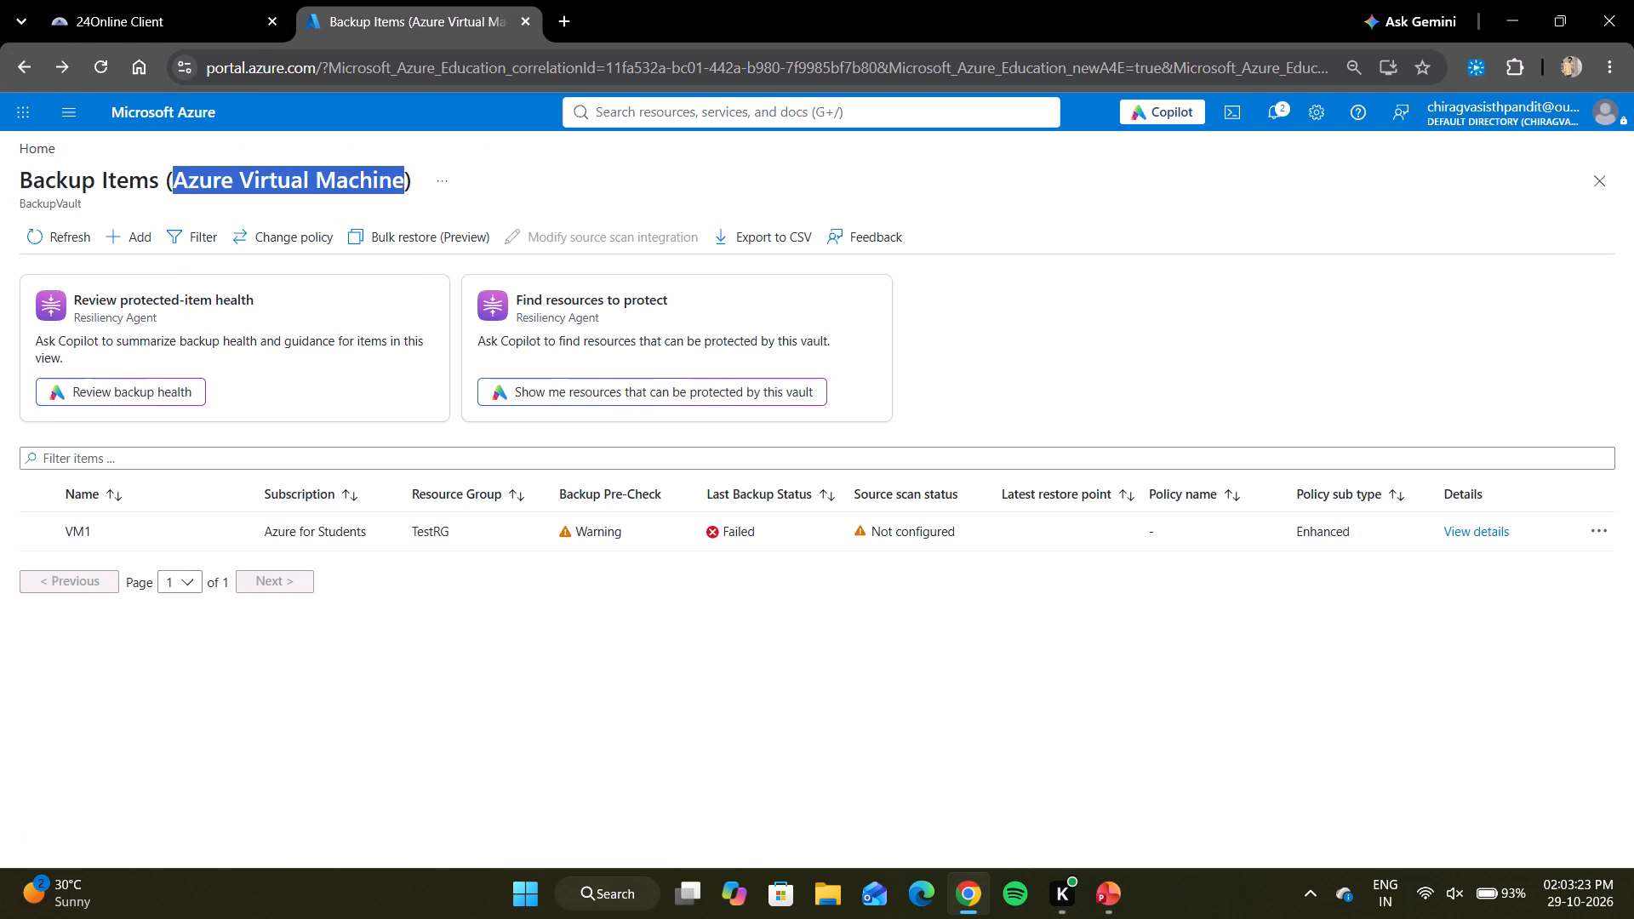
drag(180, 188, 180, 187)
key(ctrl+c)
click(1591, 543)
click(1596, 539)
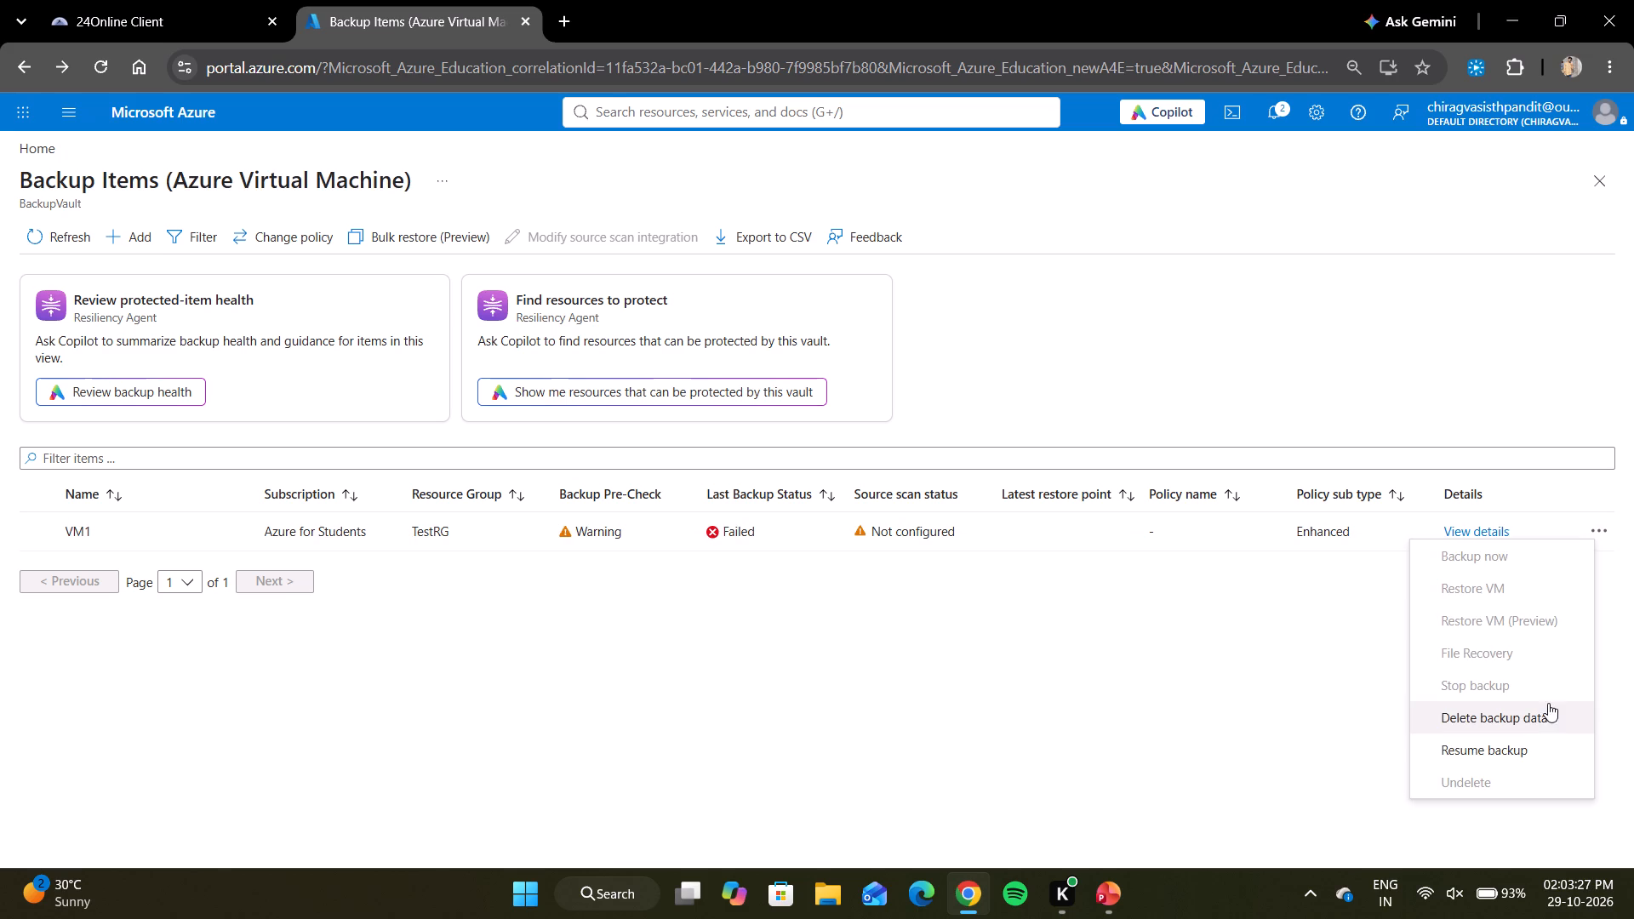
click(1537, 722)
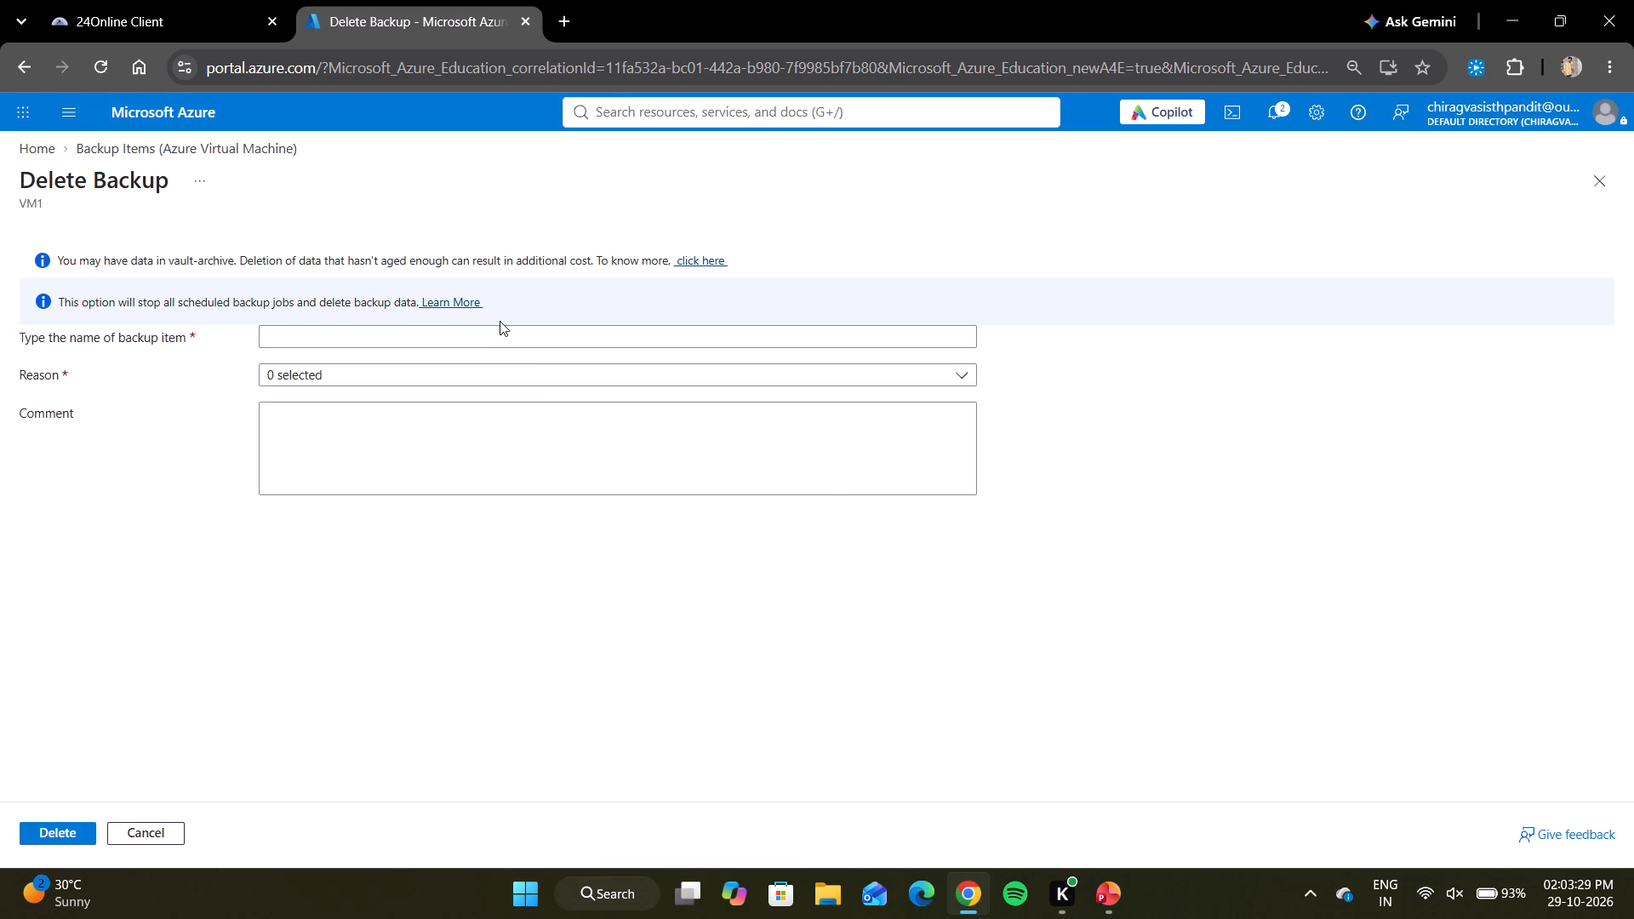
click(500, 334)
key(ctrl+v)
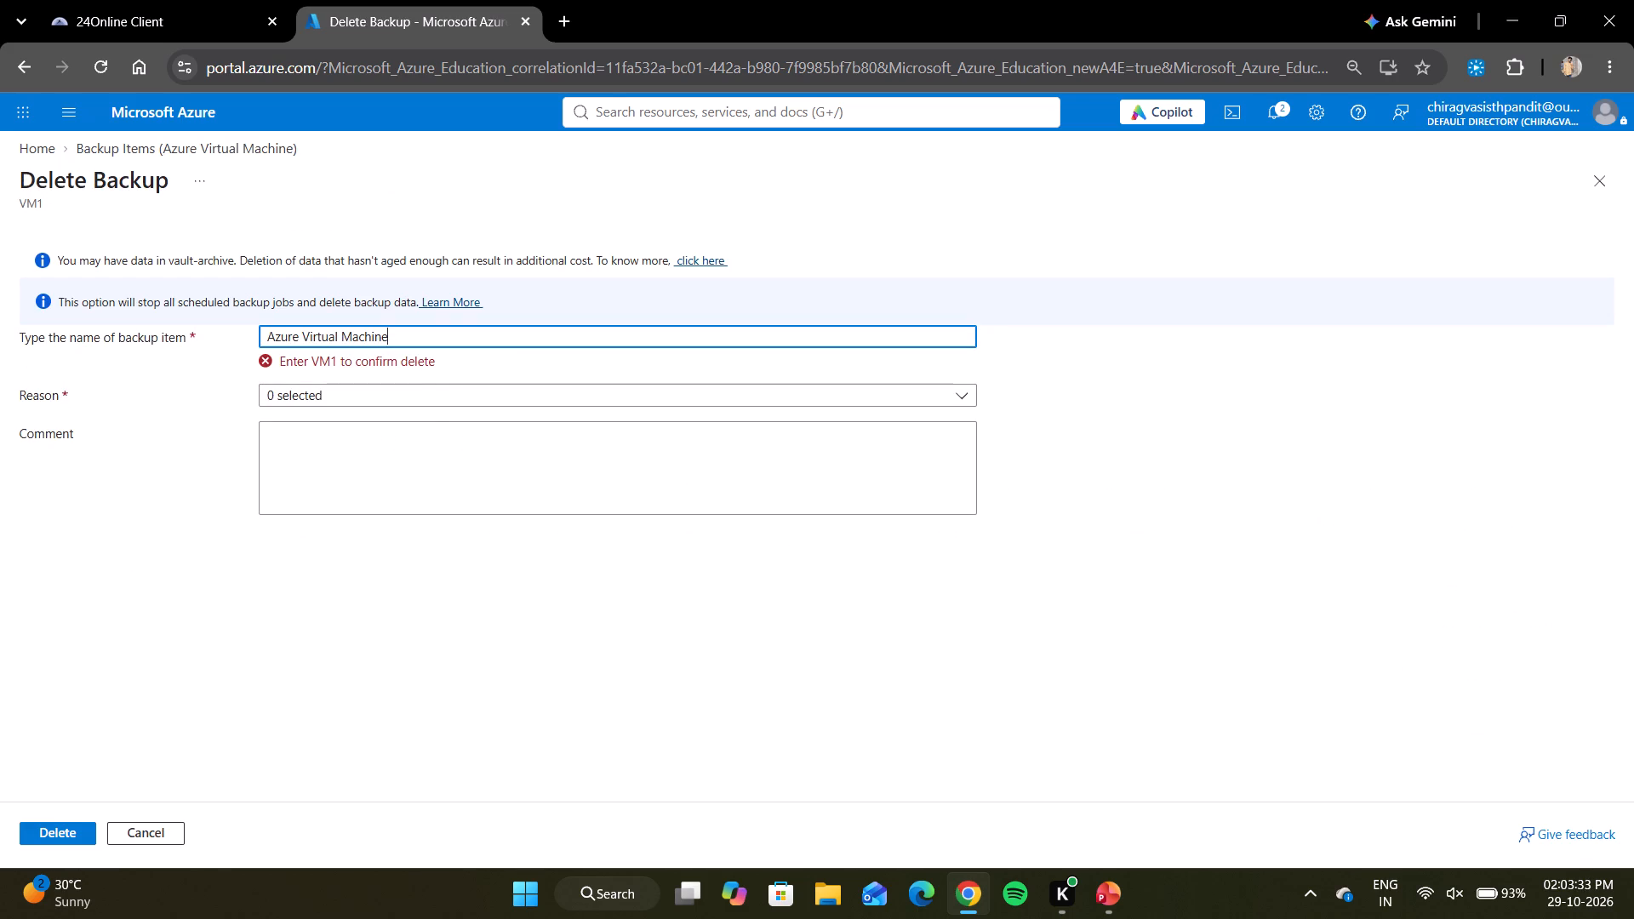
Replace the backup item name in VM1's backup deletion form with VM1.
key(BackSpace)
key(BackSpace)
key(BackSpace)
key(BackSpace)
key(BackSpace)
key(BackSpace)
key(BackSpace)
key(BackSpace)
key(BackSpace)
key(BackSpace)
key(BackSpace)
key(BackSpace)
key(BackSpace)
key(BackSpace)
key(BackSpace)
key(BackSpace)
key(BackSpace)
key(BackSpace)
key(BackSpace)
key(BackSpace)
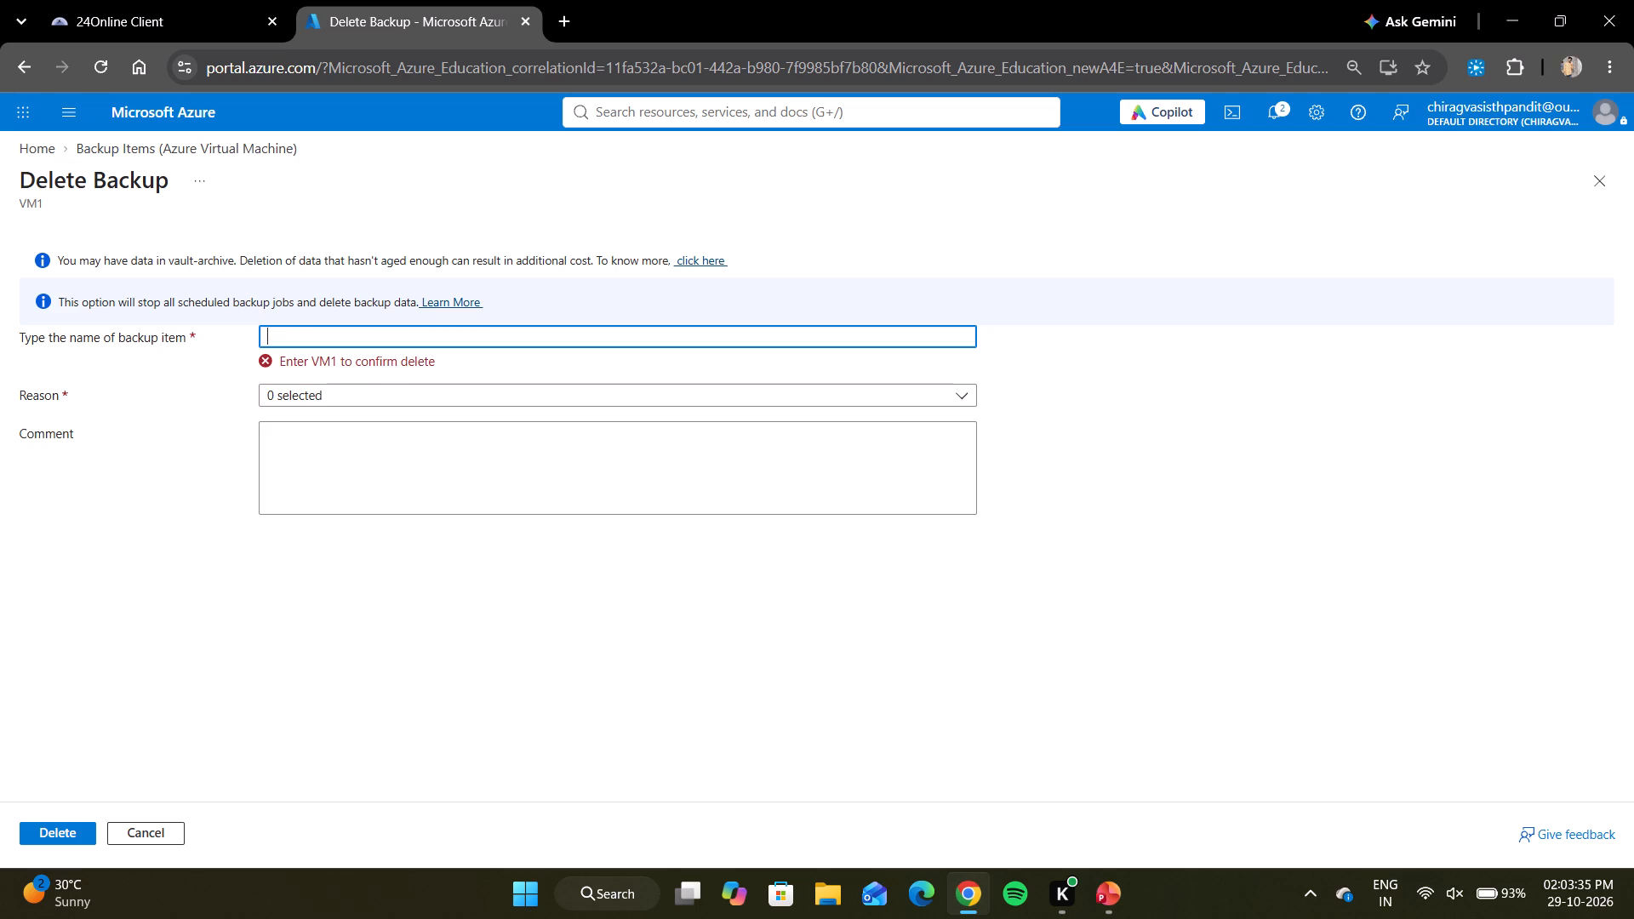
text(VM)
key(1)
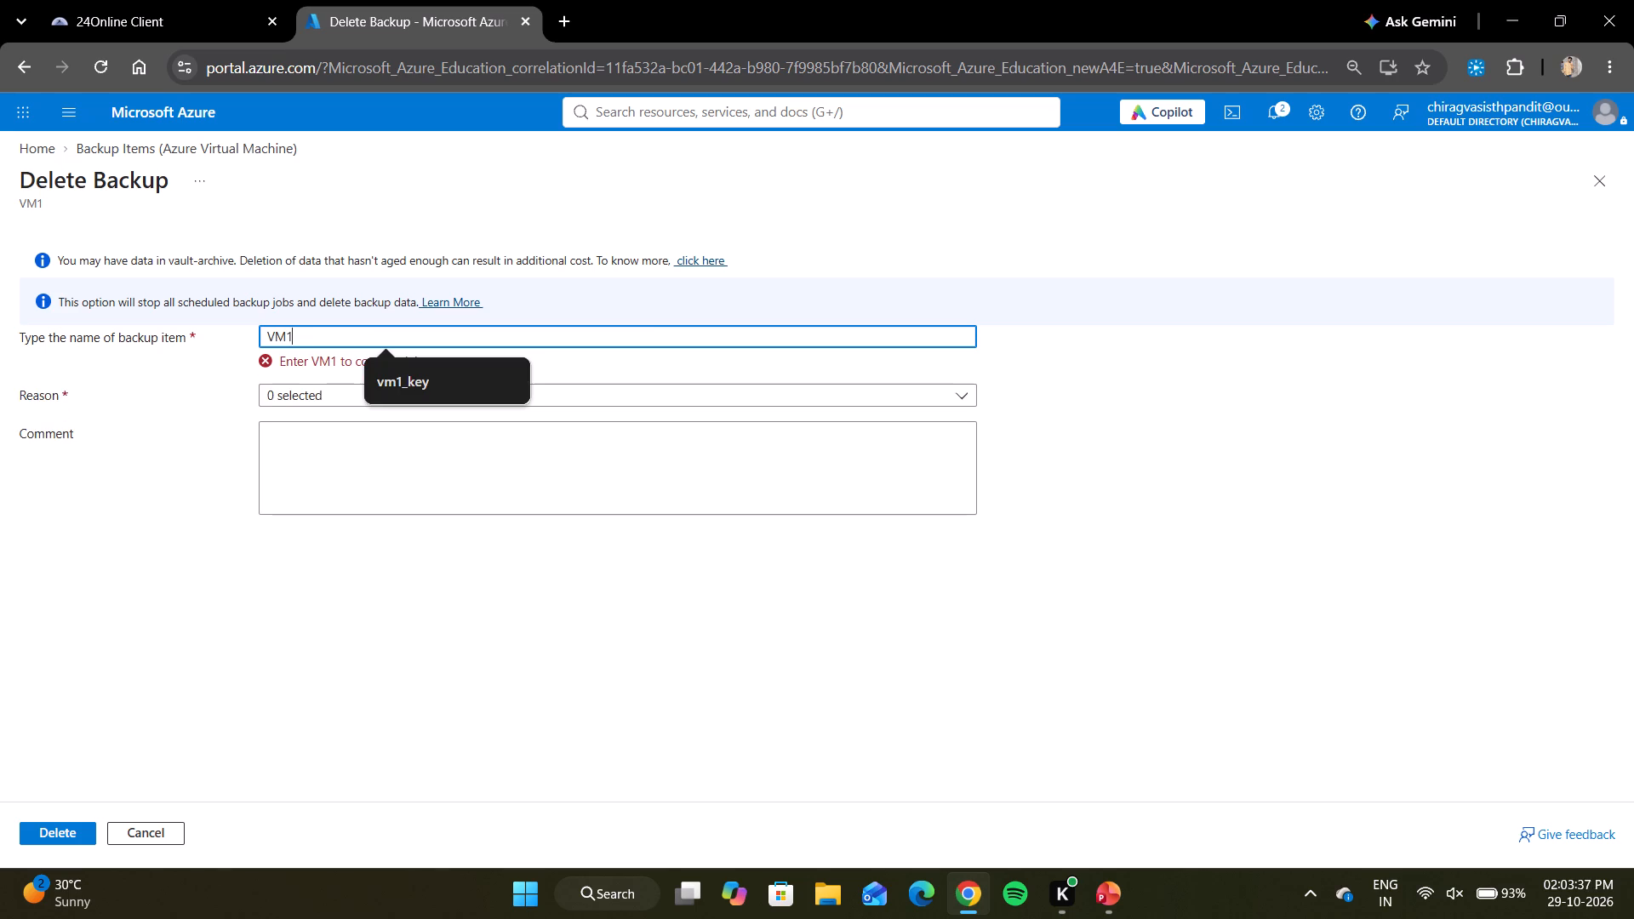
click(318, 379)
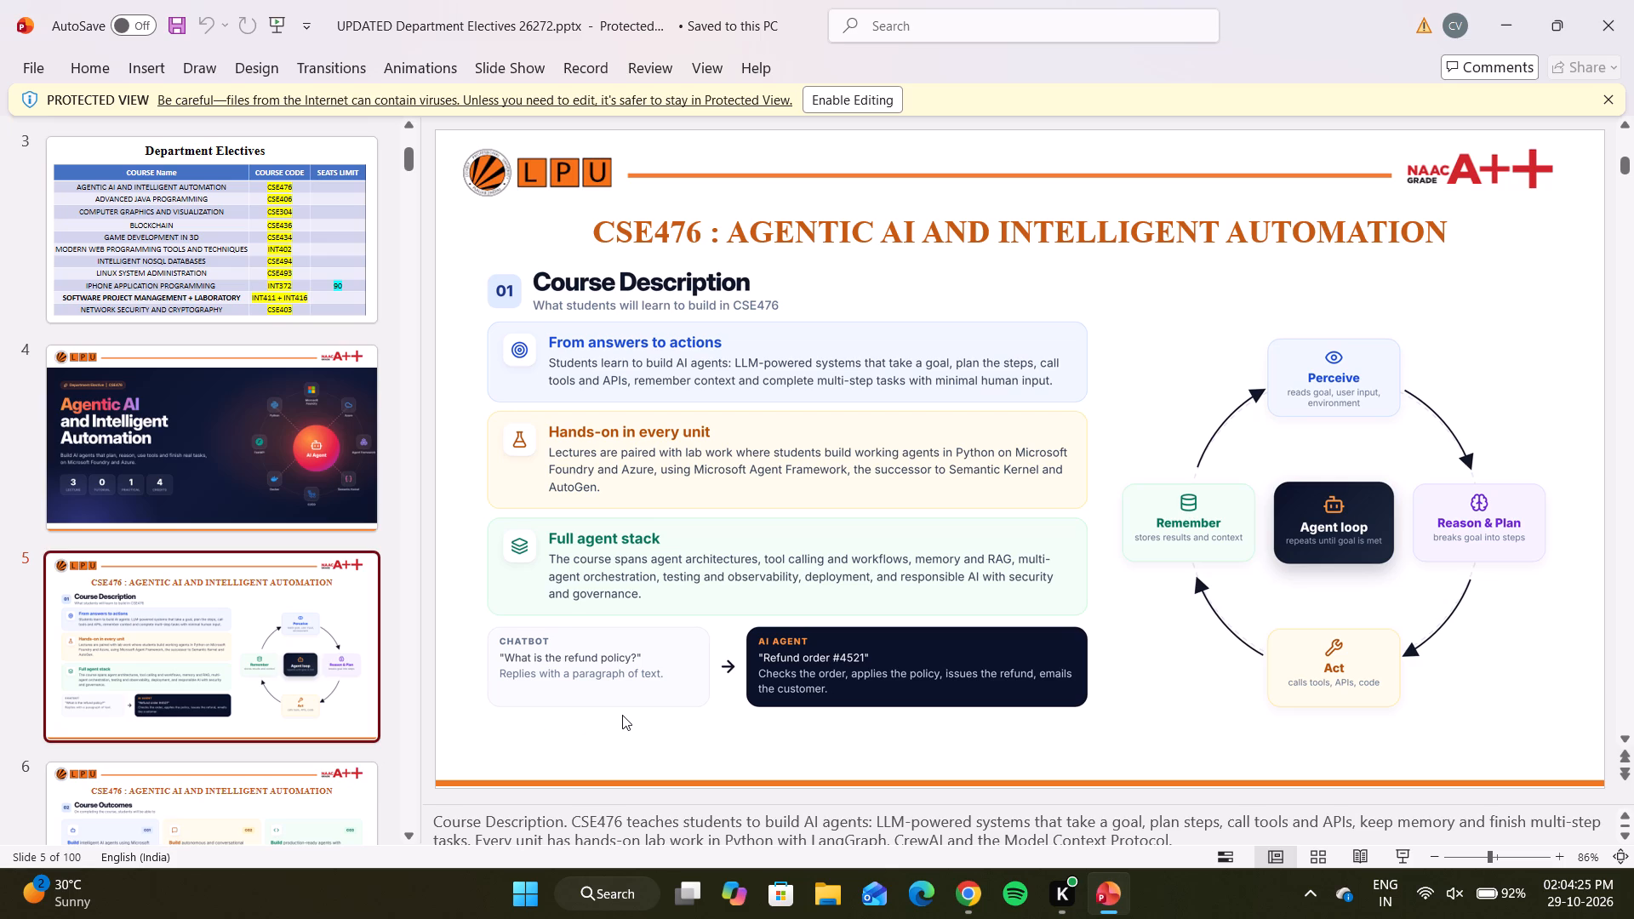
Switch to the Department Electives presentation in PowerPoint and read the CSE476 slides from Course Description through Career Opportunities.
key(Down)
key(Up)
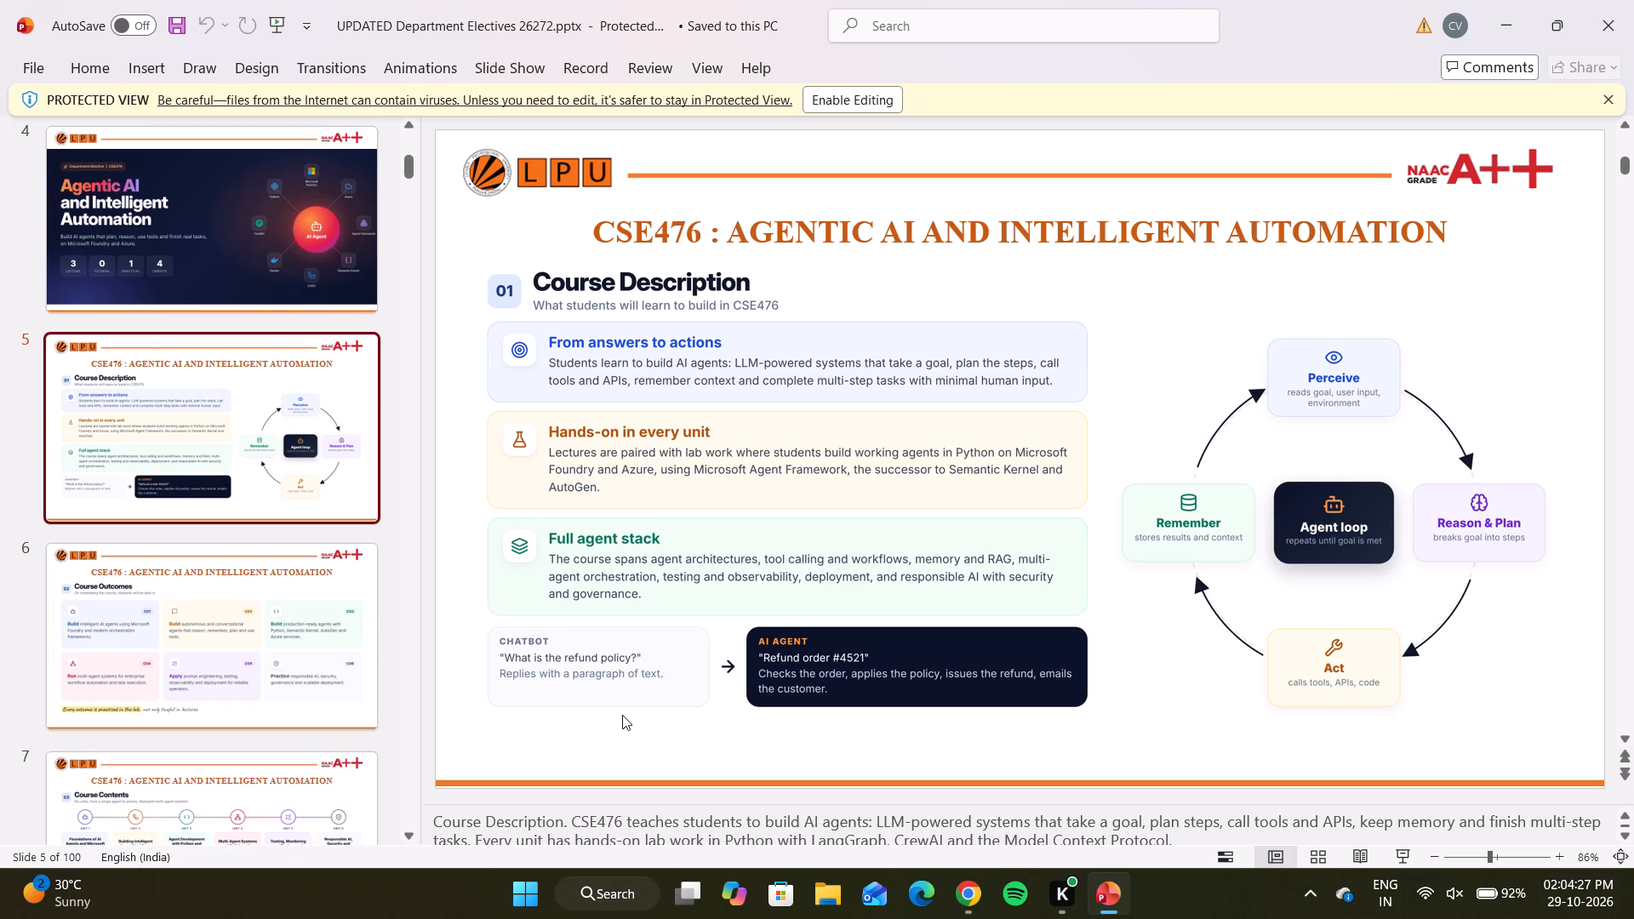
key(Up)
key(Down)
key(Down)
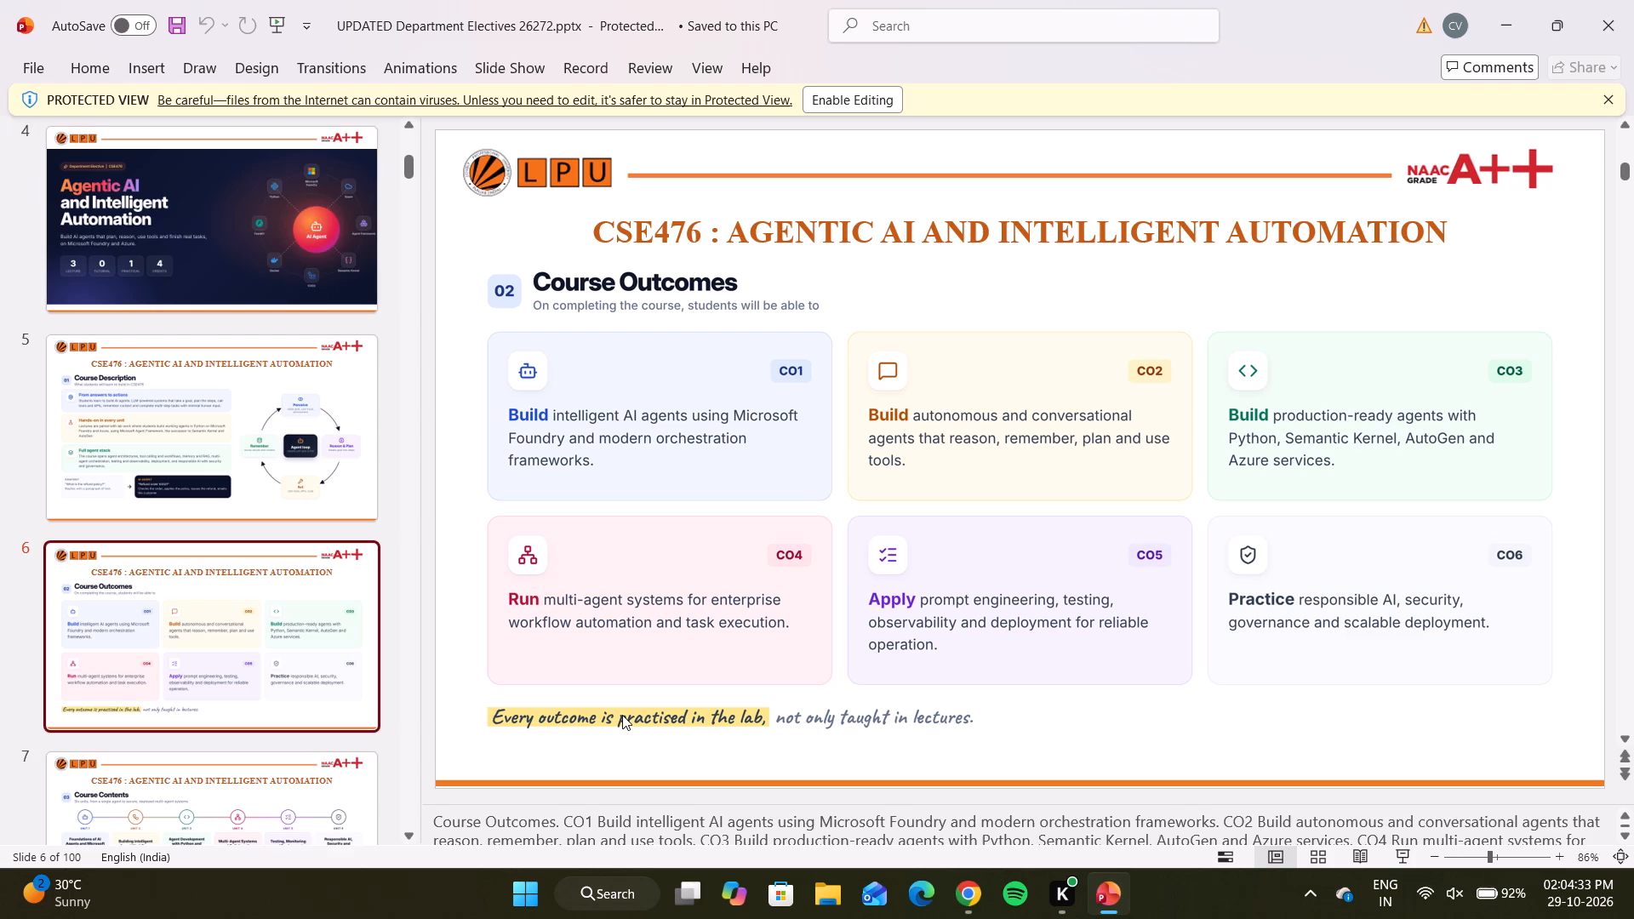
key(Down)
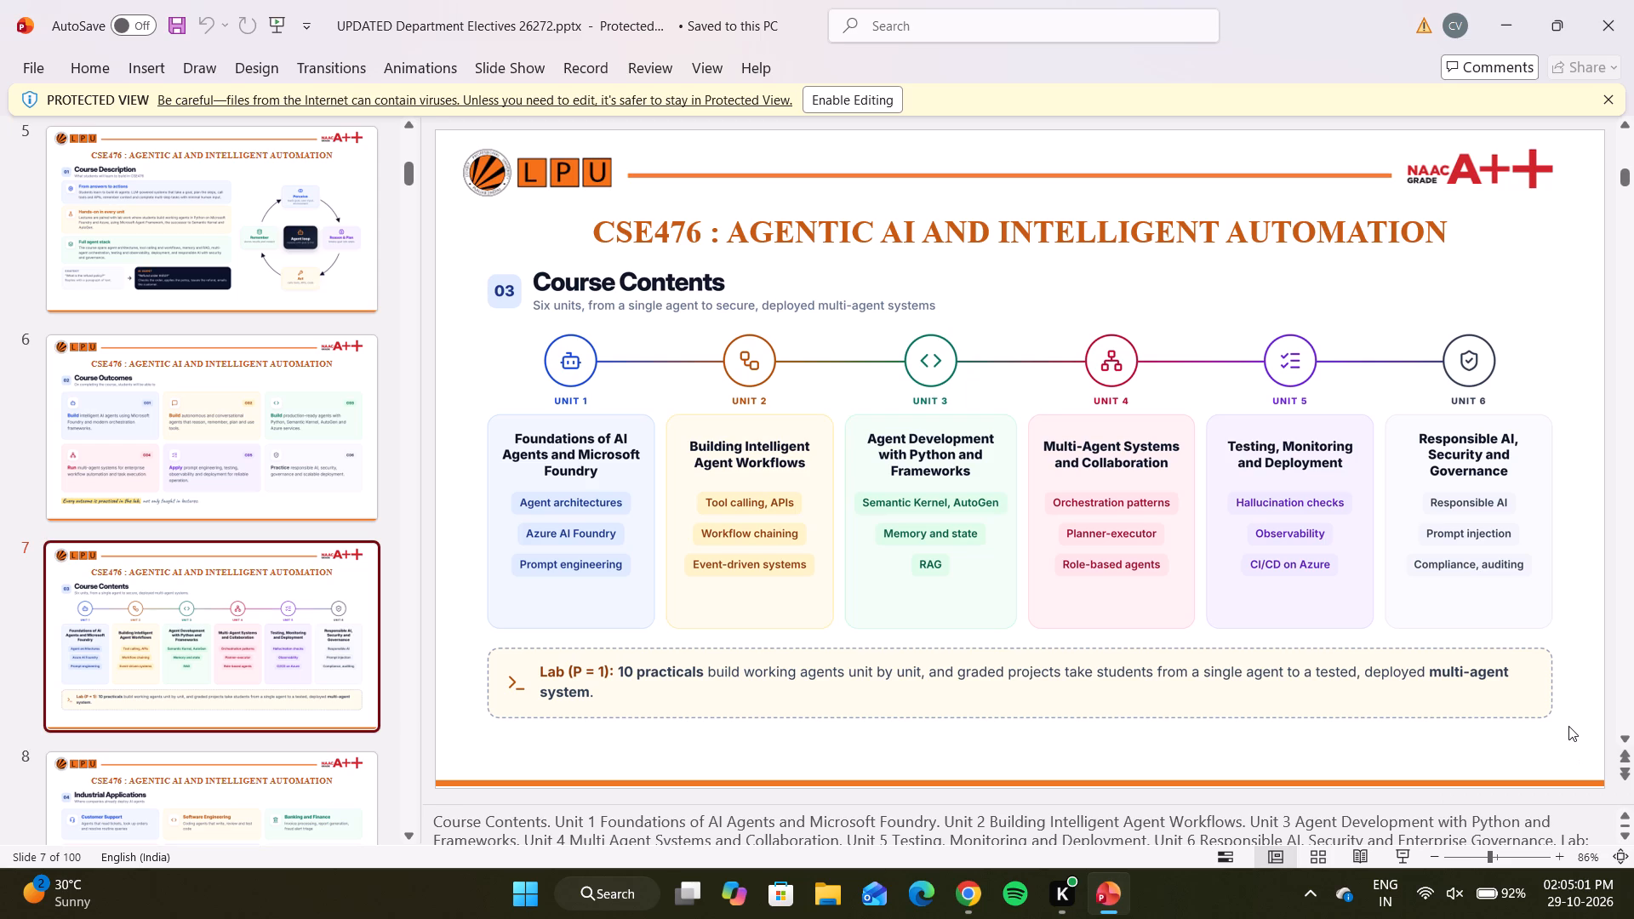
key(Down)
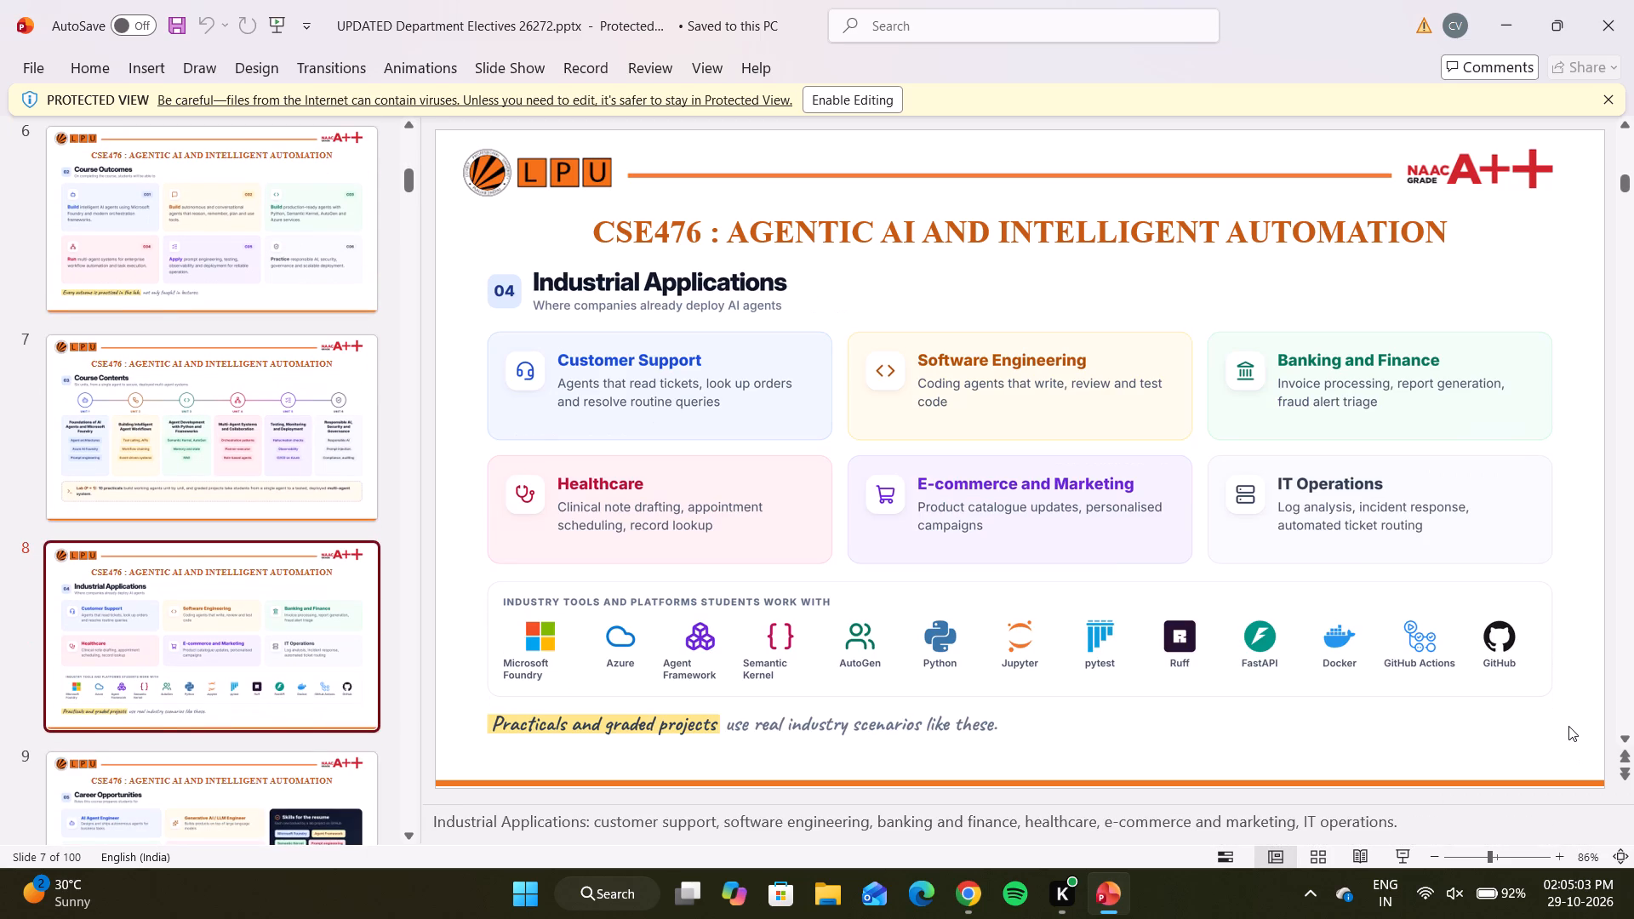
key(Up)
key(Down)
key(Down)
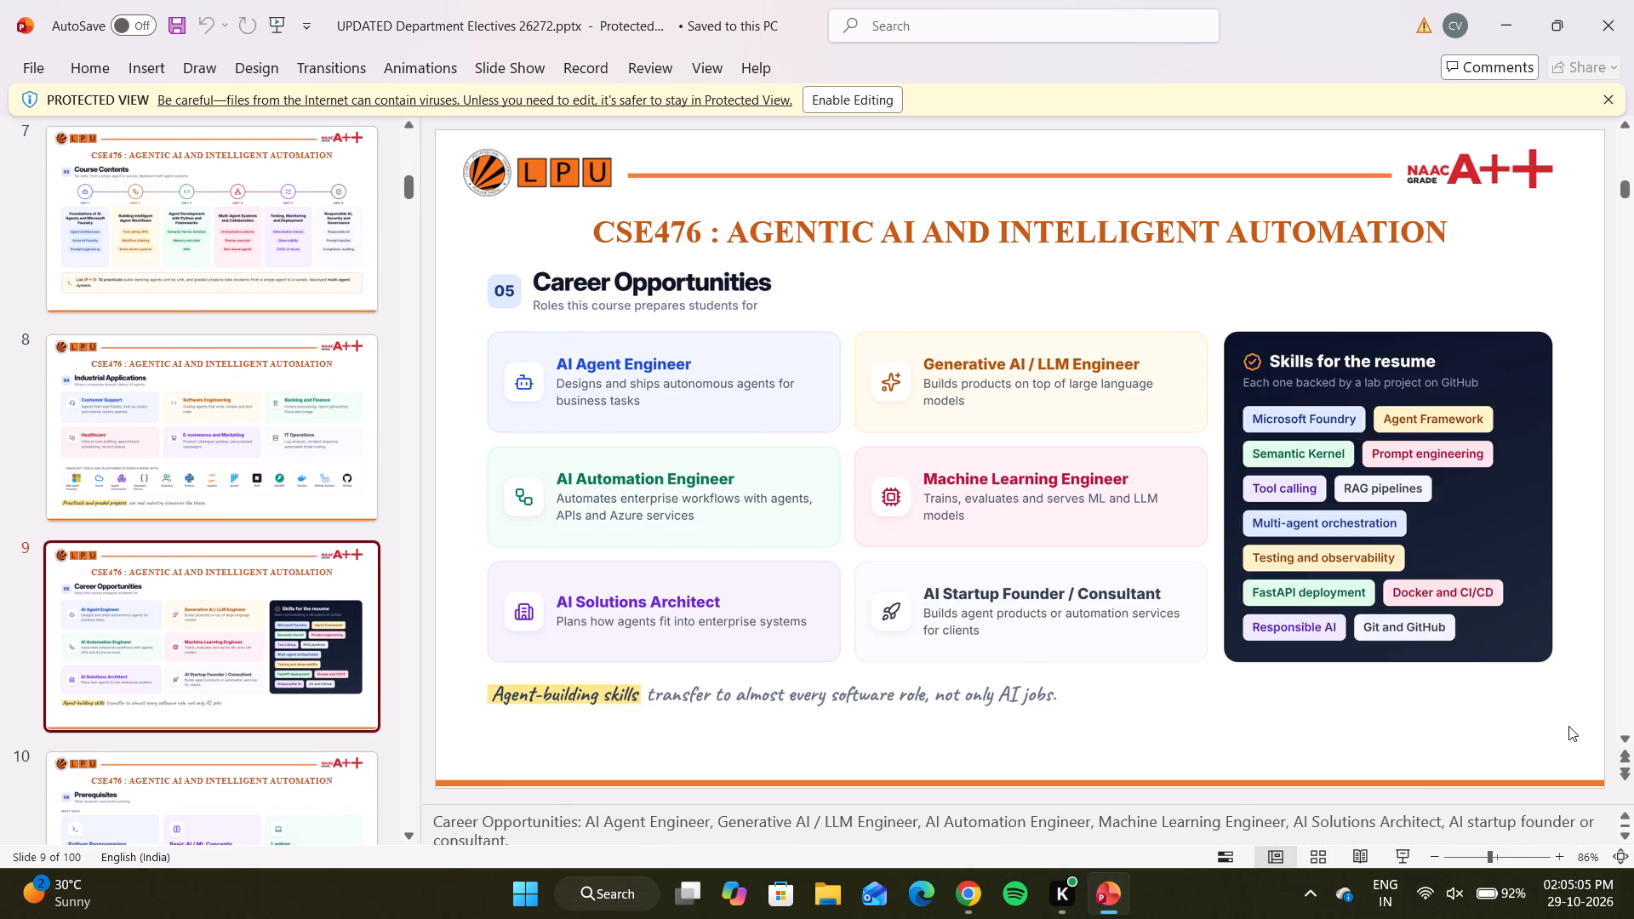
key(Up)
key(Up)
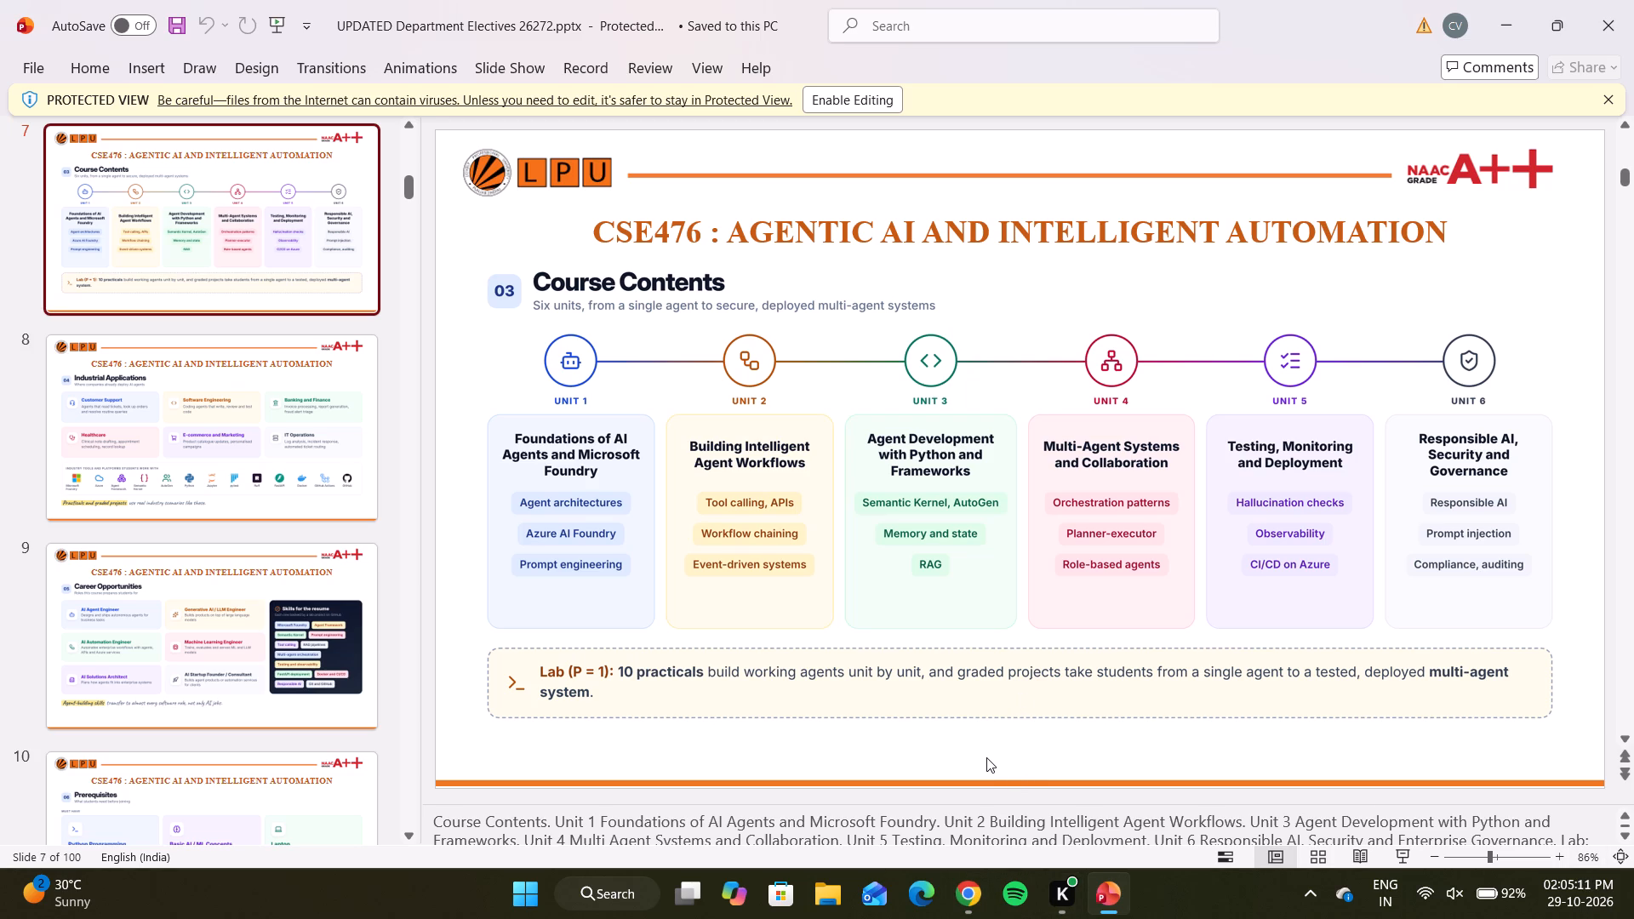
Switch to the Azure portal in Chrome and examine the details of VM1's backup item.
click(969, 892)
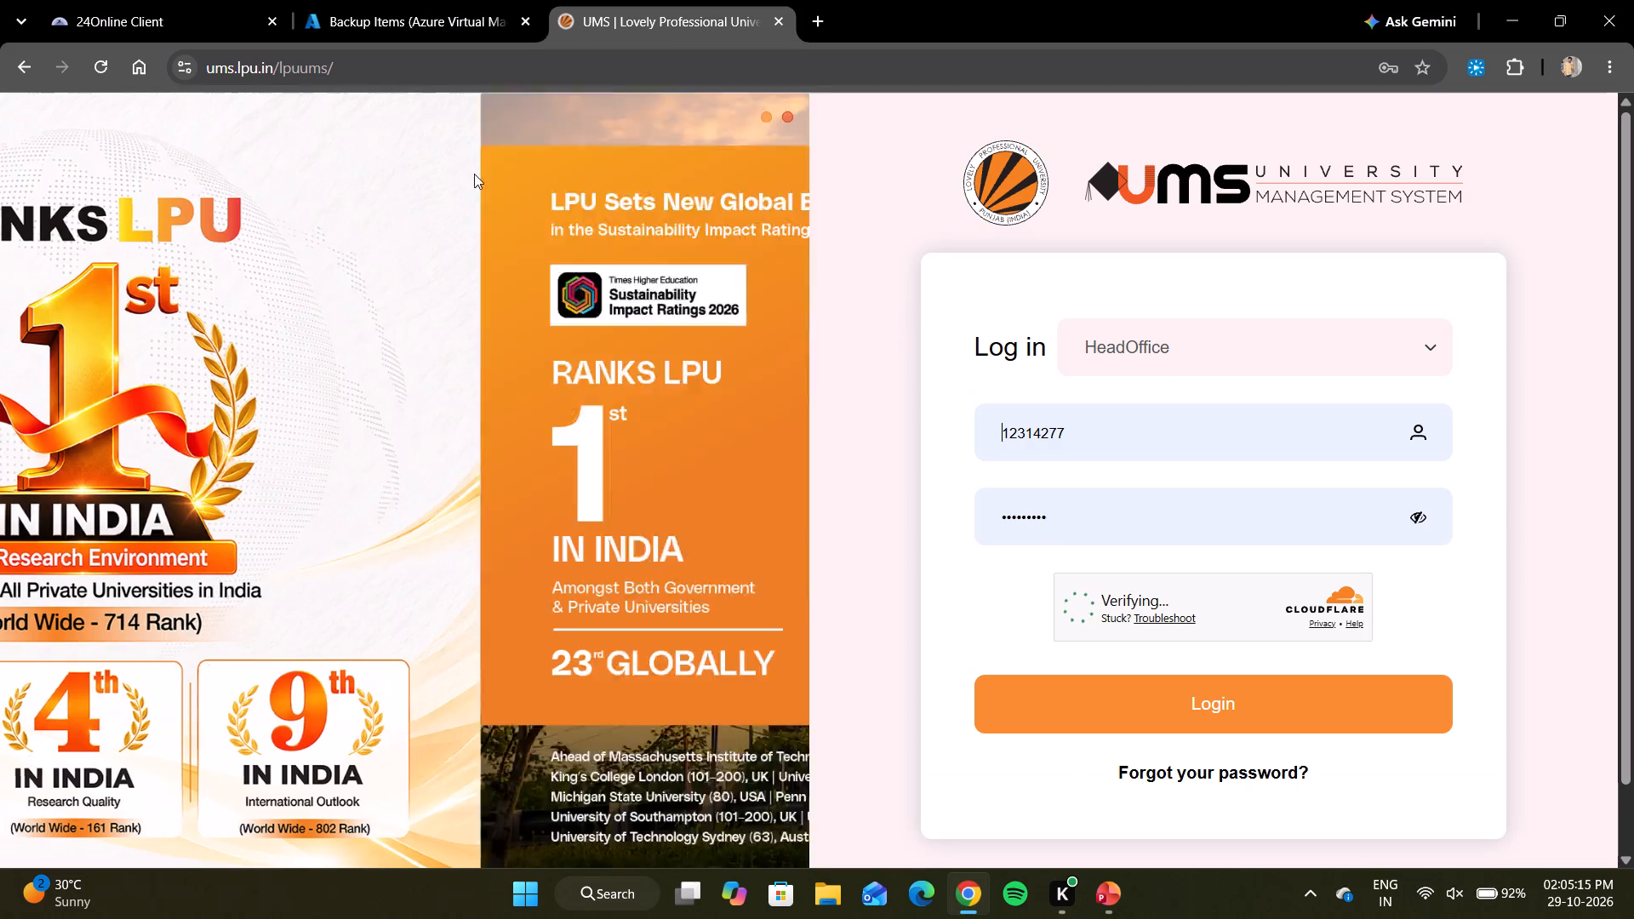
click(477, 0)
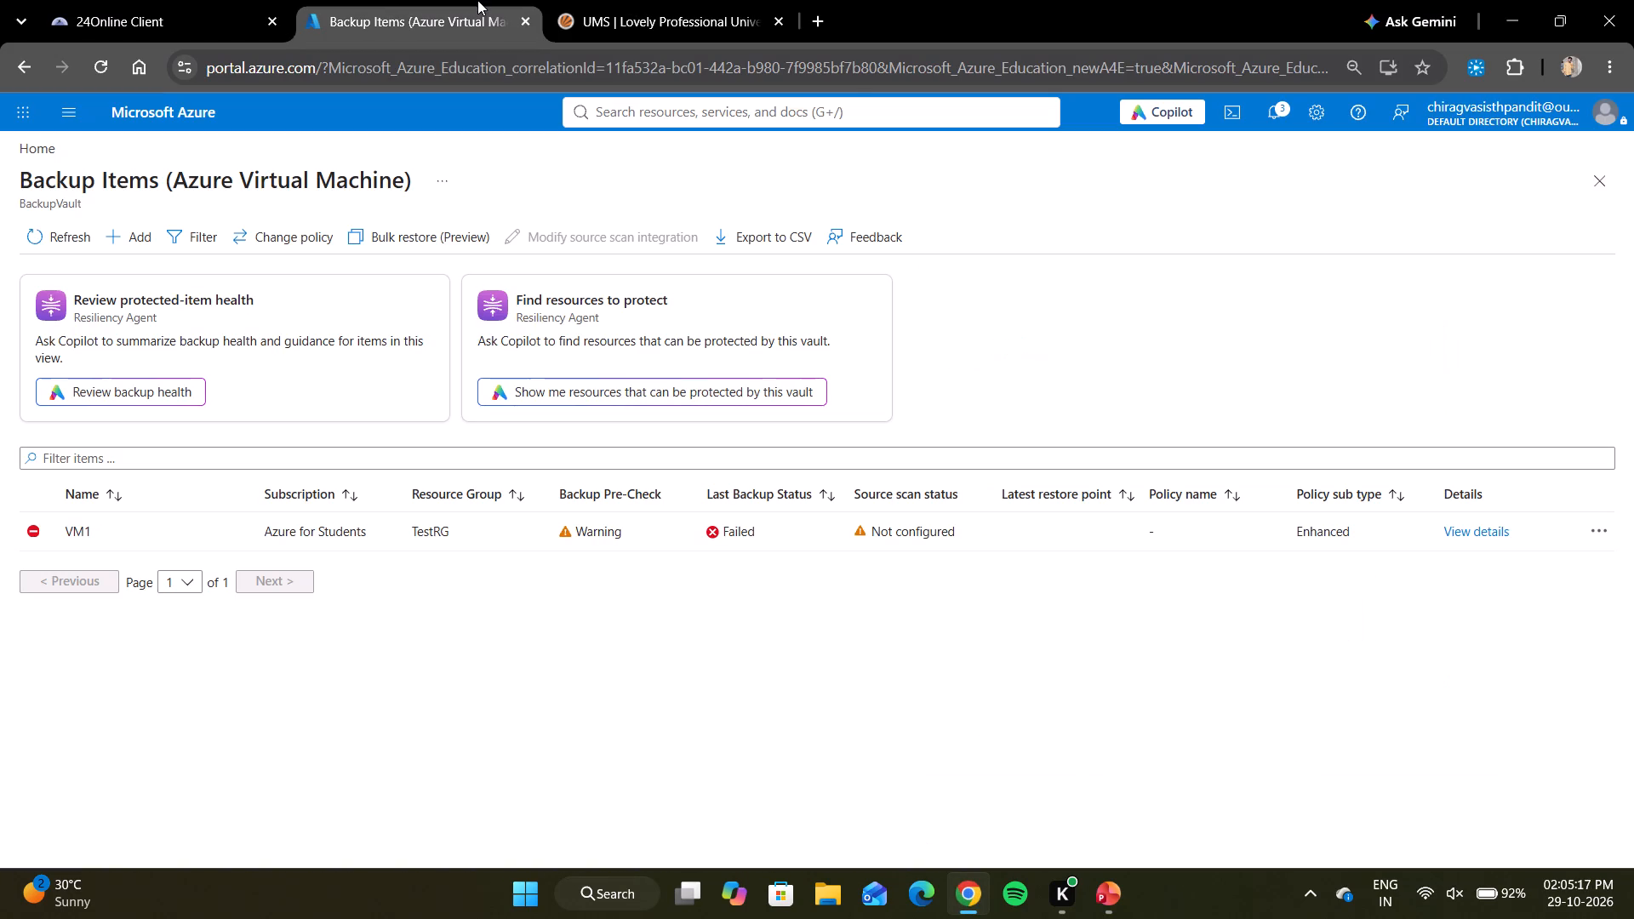
click(31, 530)
click(1509, 528)
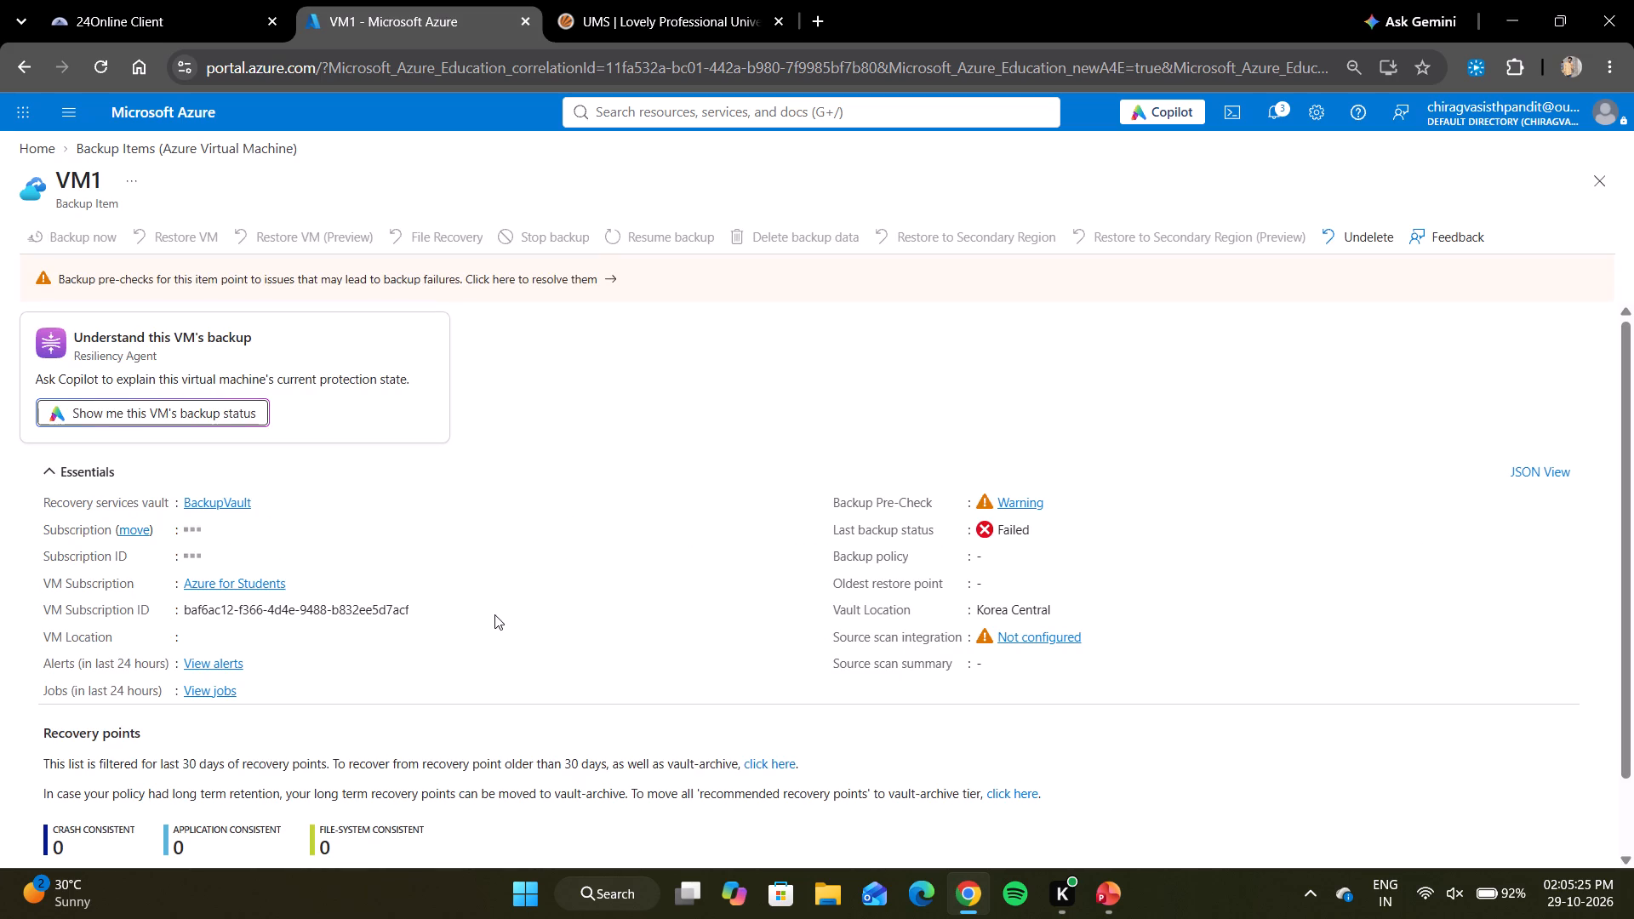
scroll(433, 431, down, 5)
scroll(433, 431, up, 5)
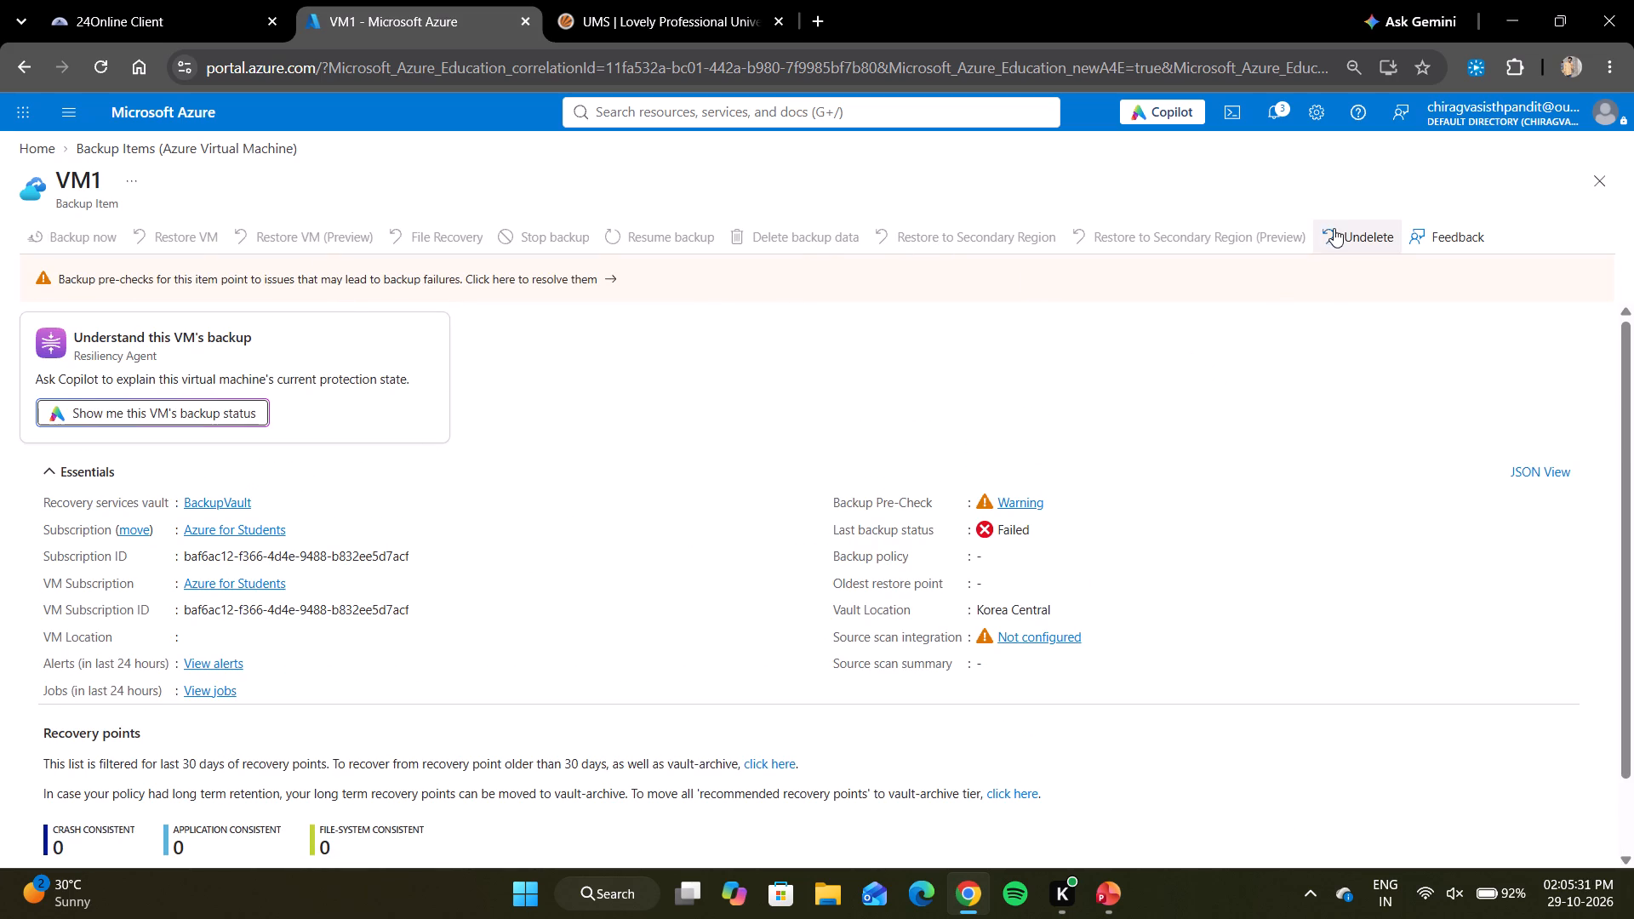
click(1605, 172)
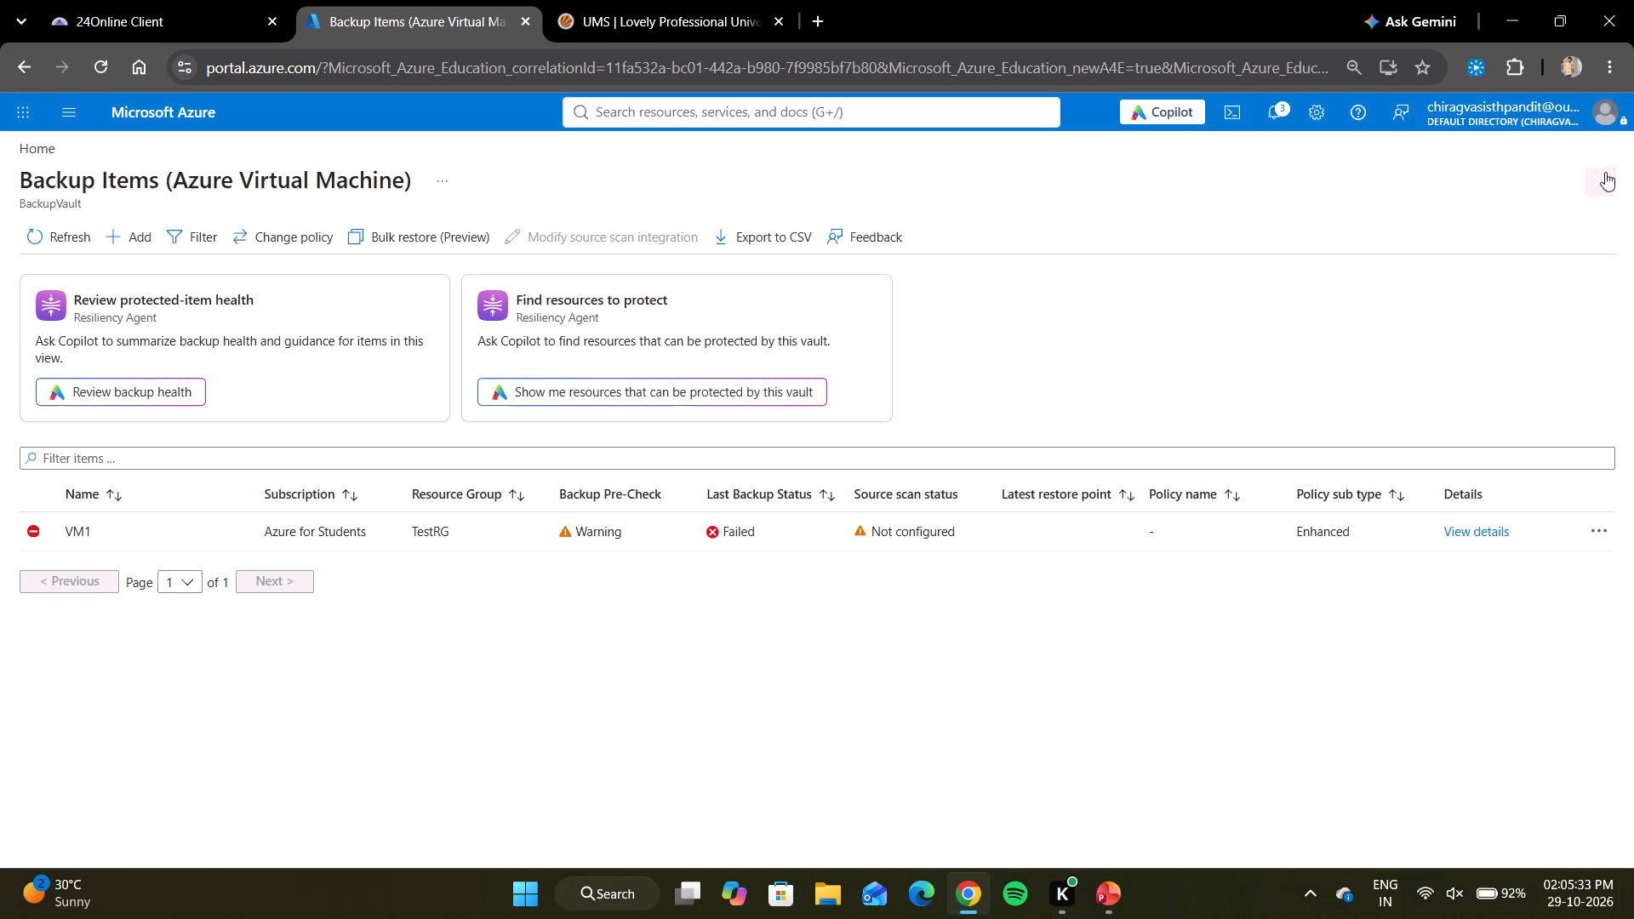
Reopen VM1's backup item details and examine its backup pre-check issue, suggested action and additional troubleshooting information.
click(1494, 532)
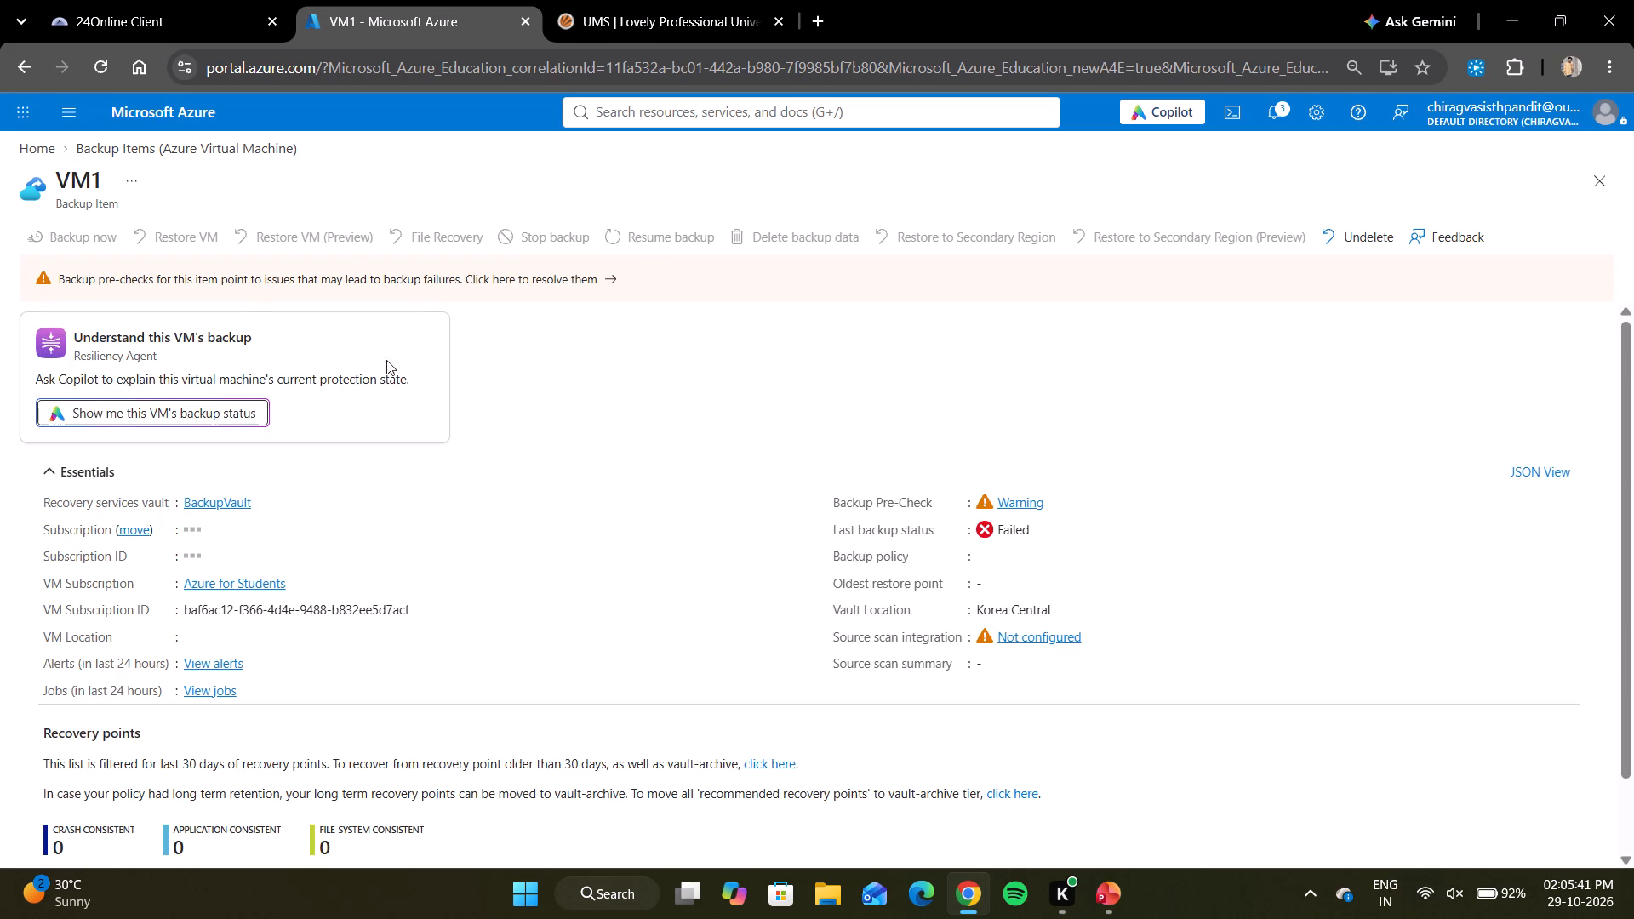
click(563, 281)
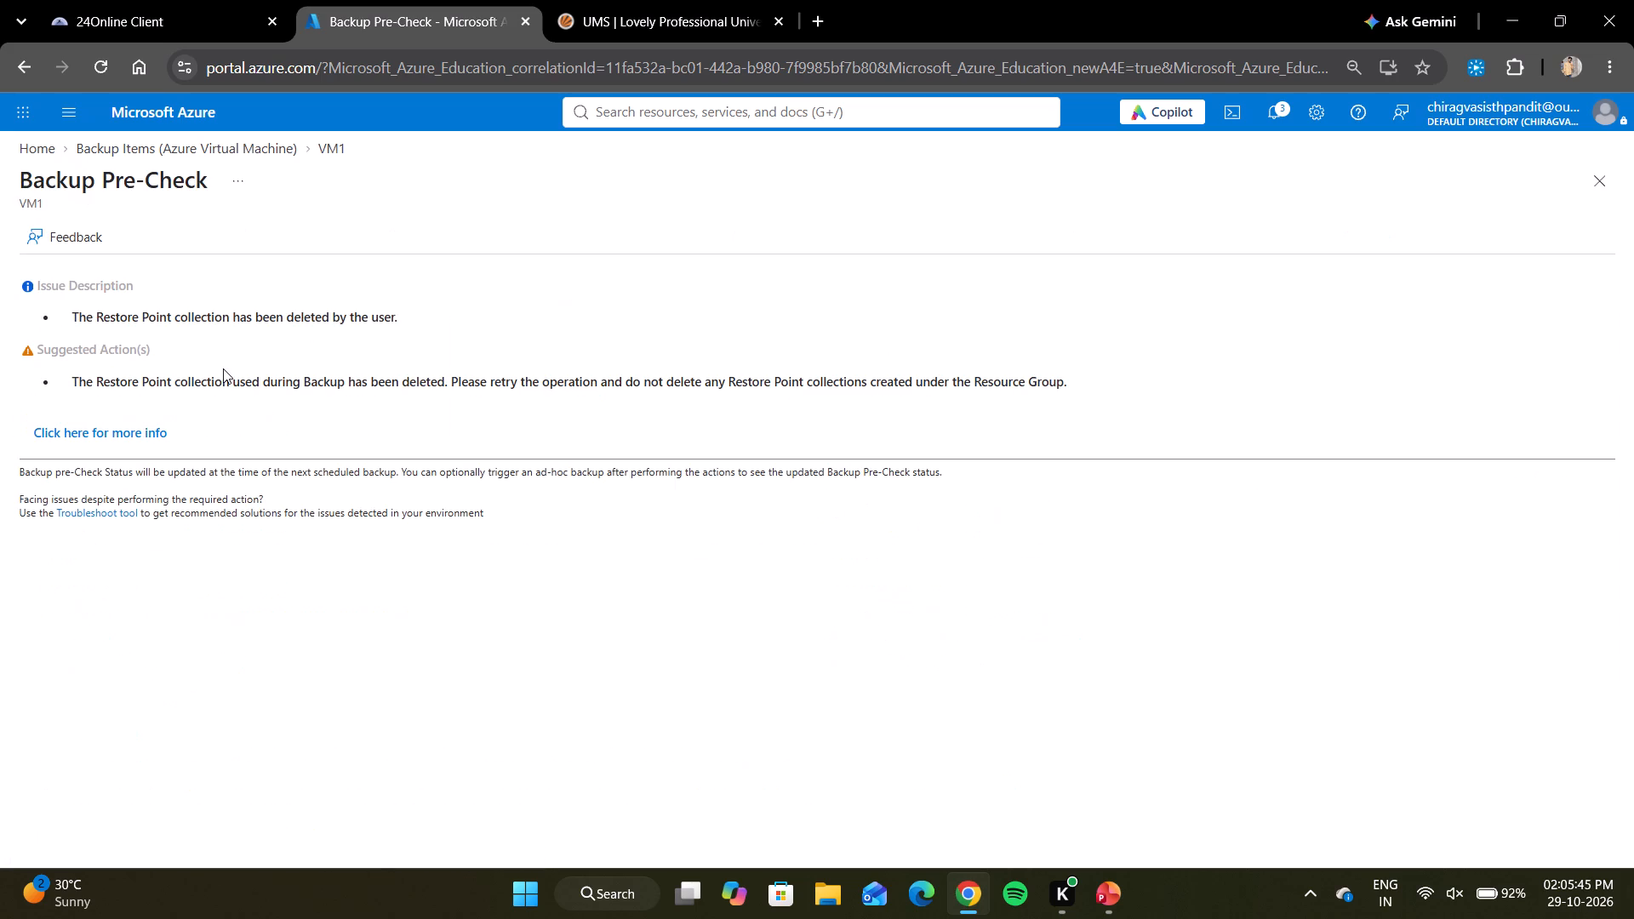
click(114, 426)
click(287, 0)
click(399, 0)
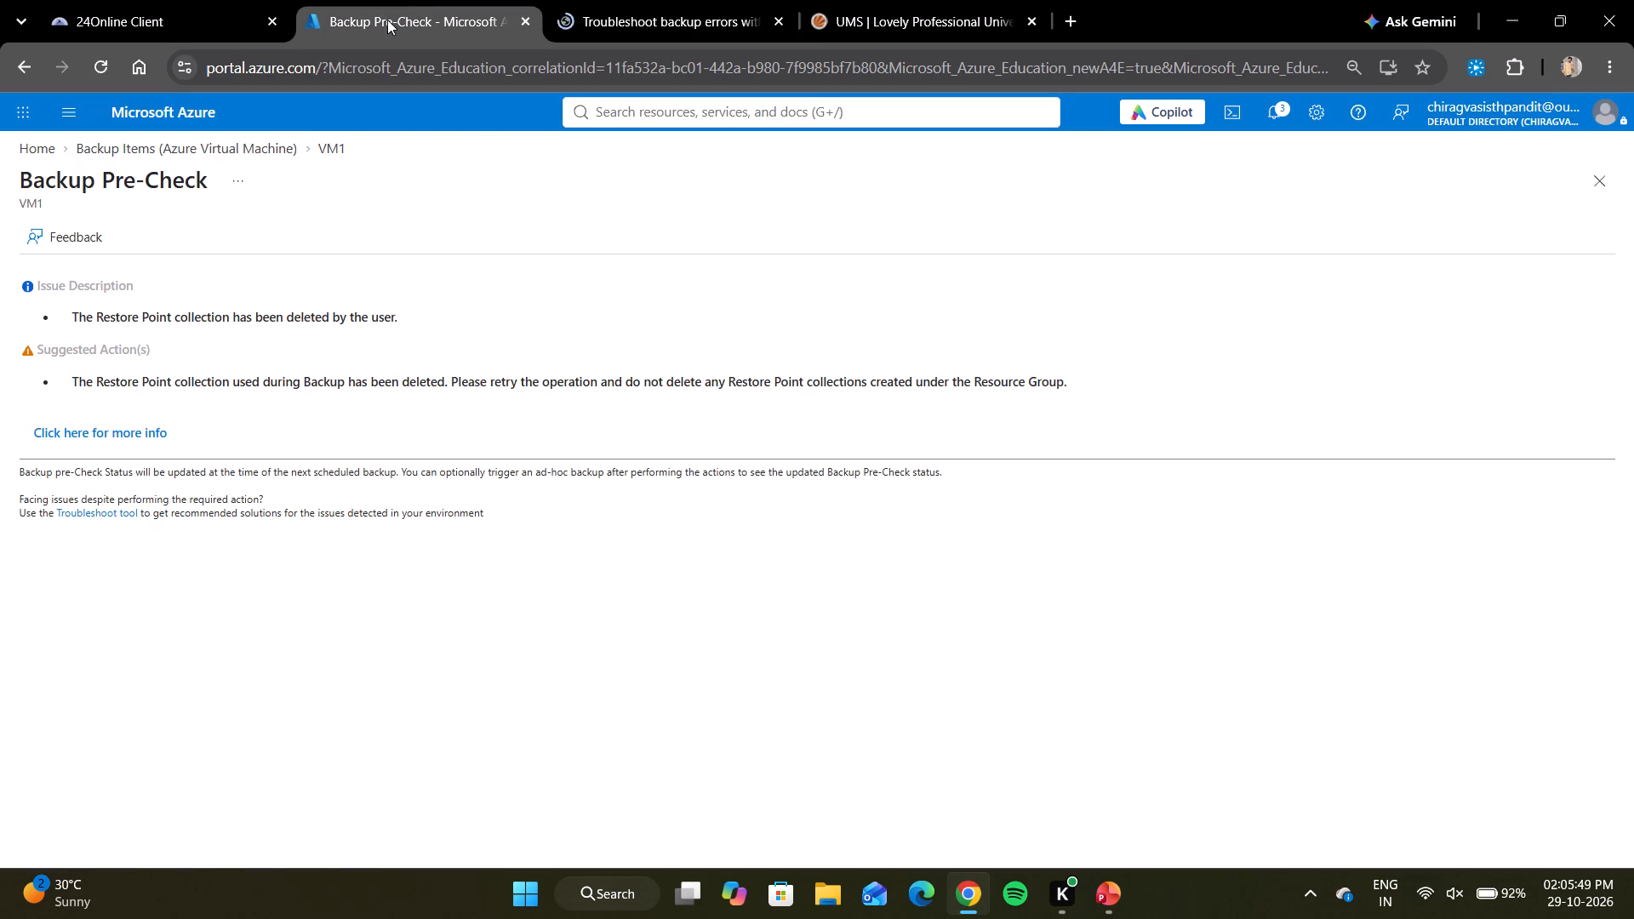
Return to BackupVault's Azure Virtual Machine backup items and check the actions available for VM1.
click(200, 136)
click(202, 145)
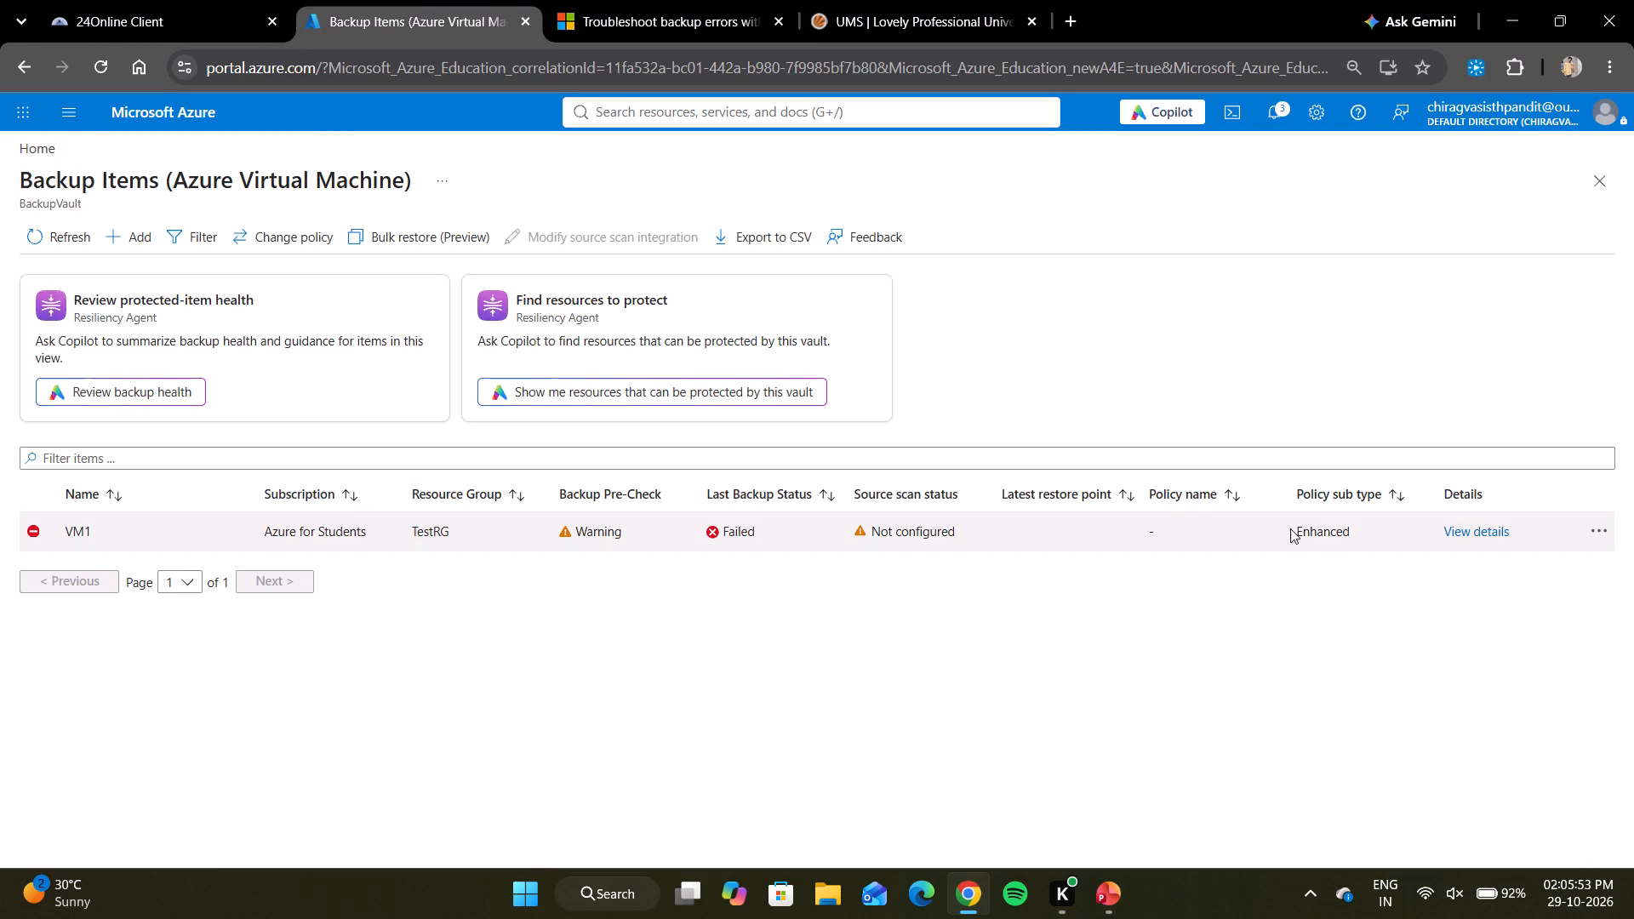
click(1602, 538)
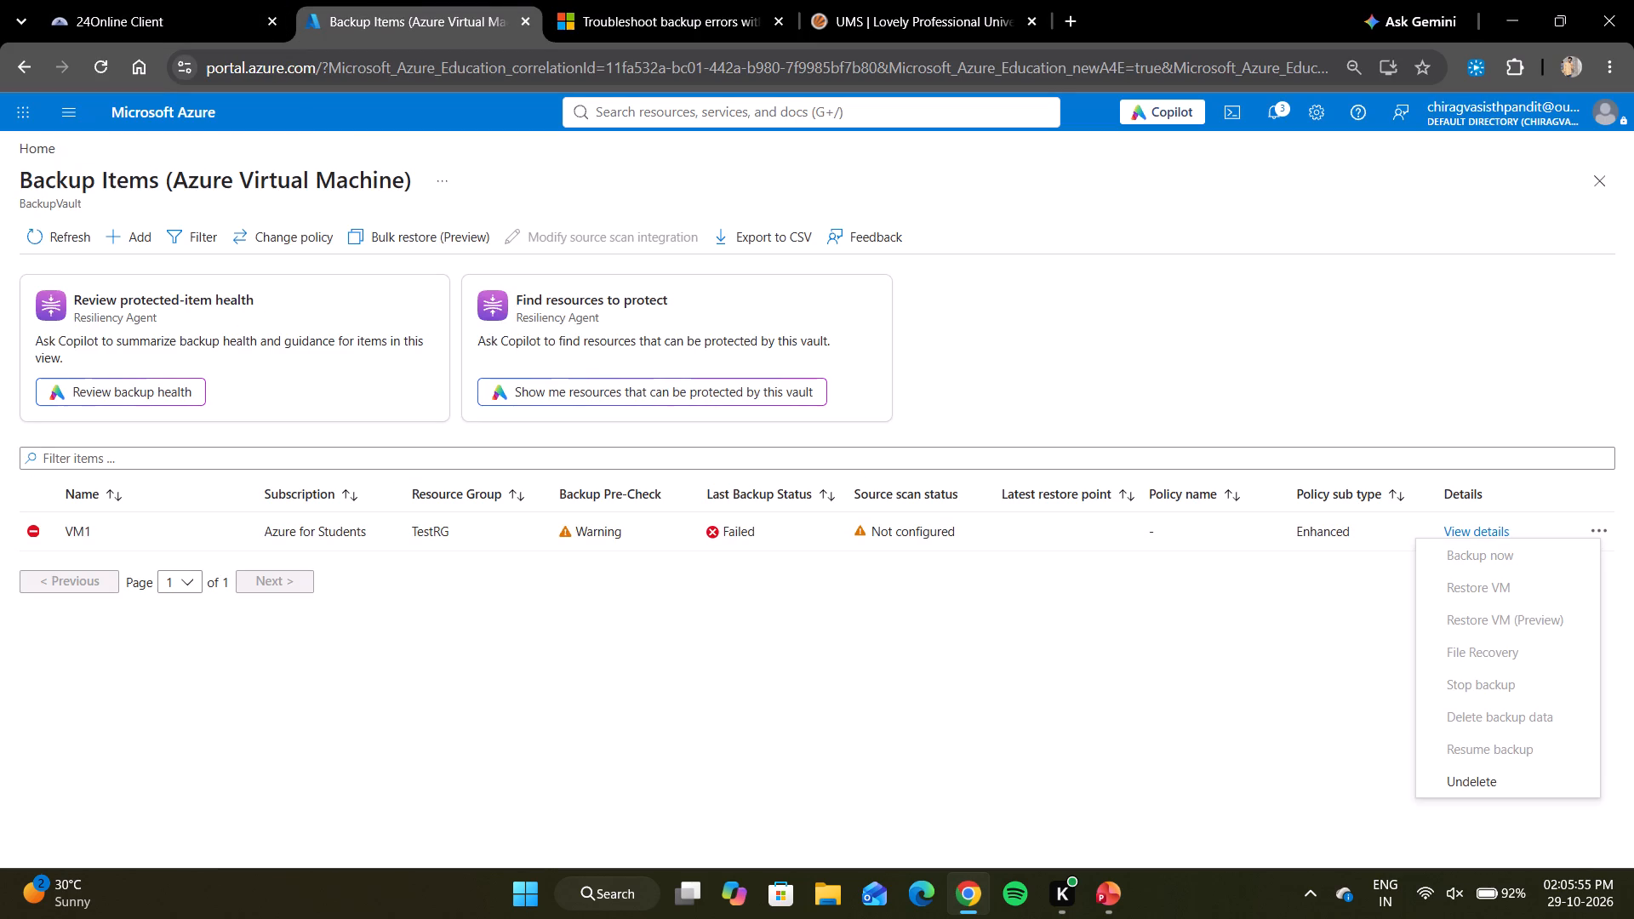
click(1236, 759)
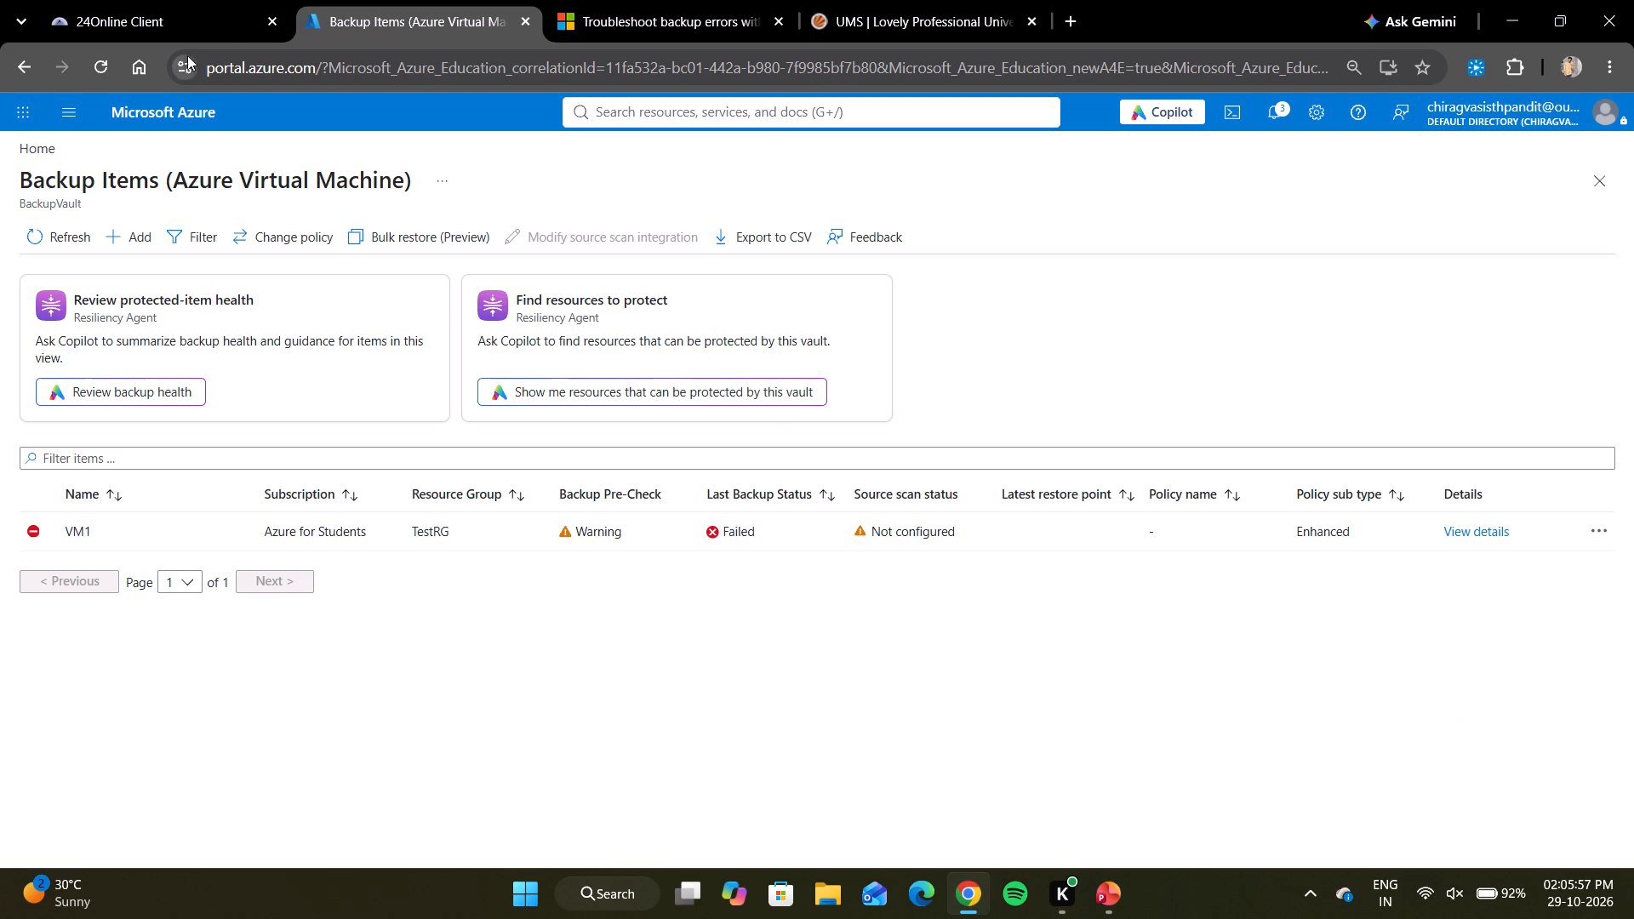
Close the backup error troubleshooting page.
click(21, 58)
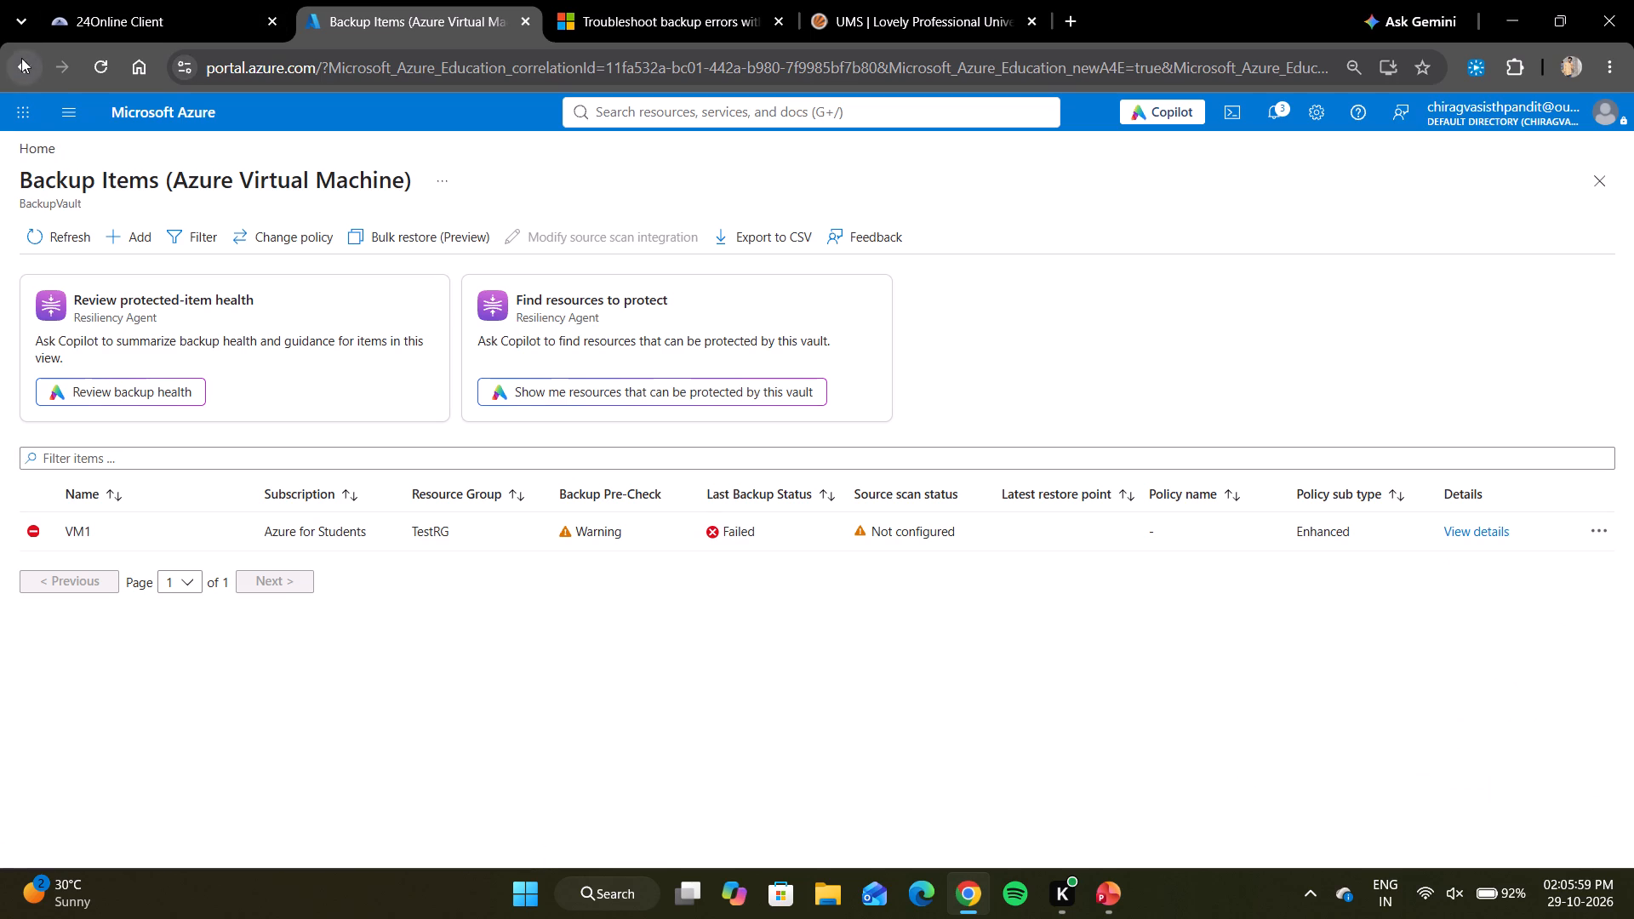
click(21, 58)
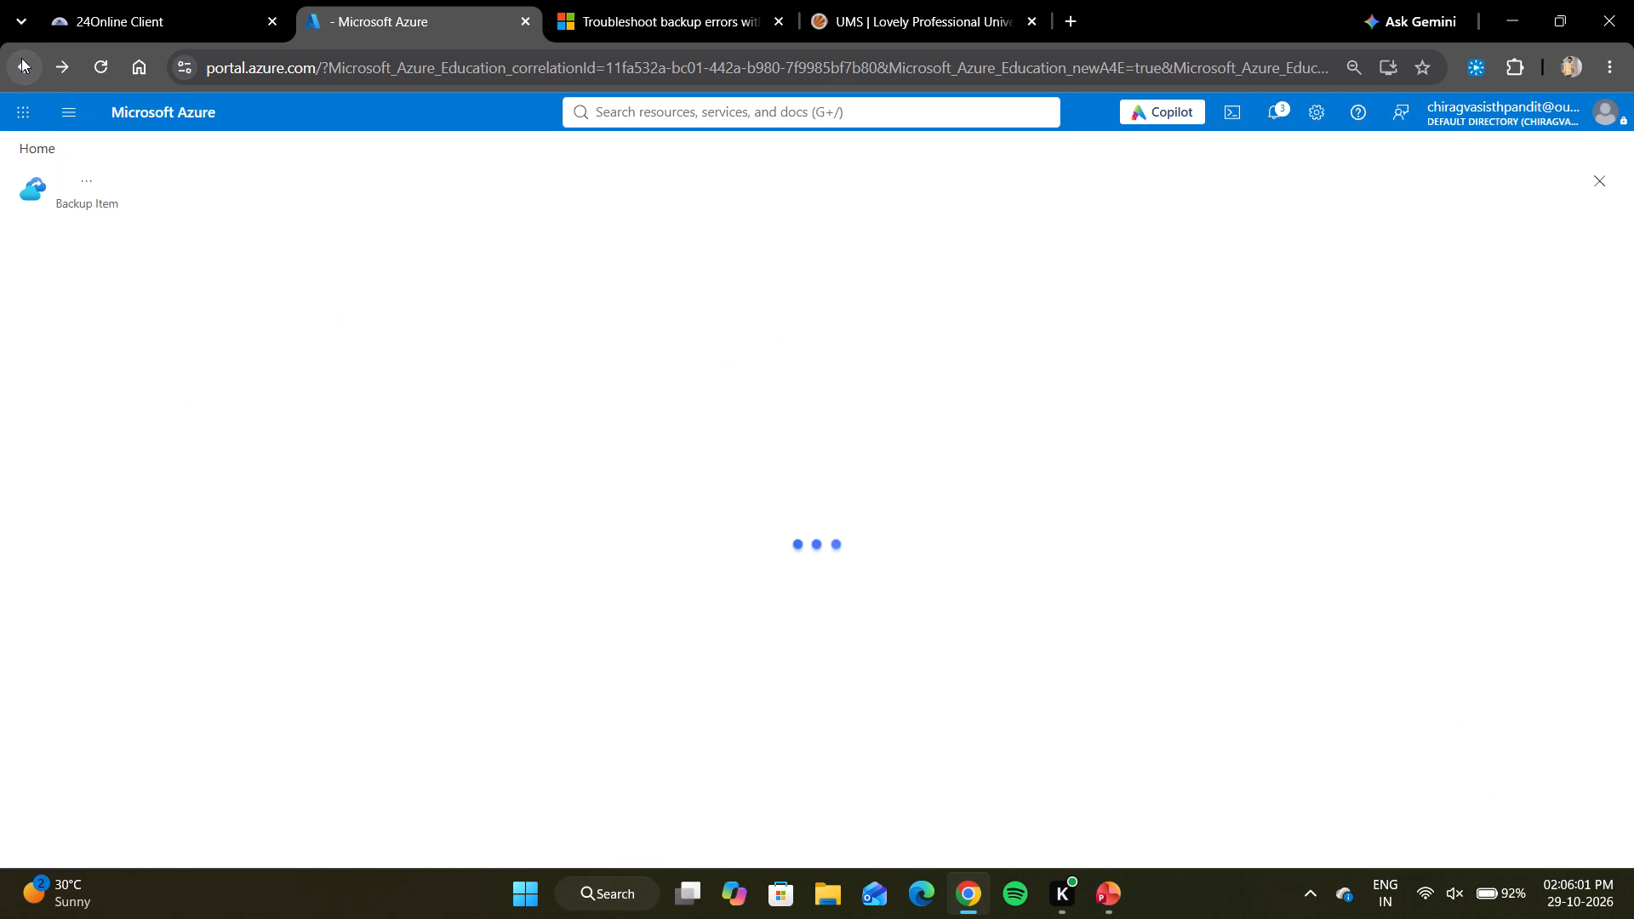
click(21, 58)
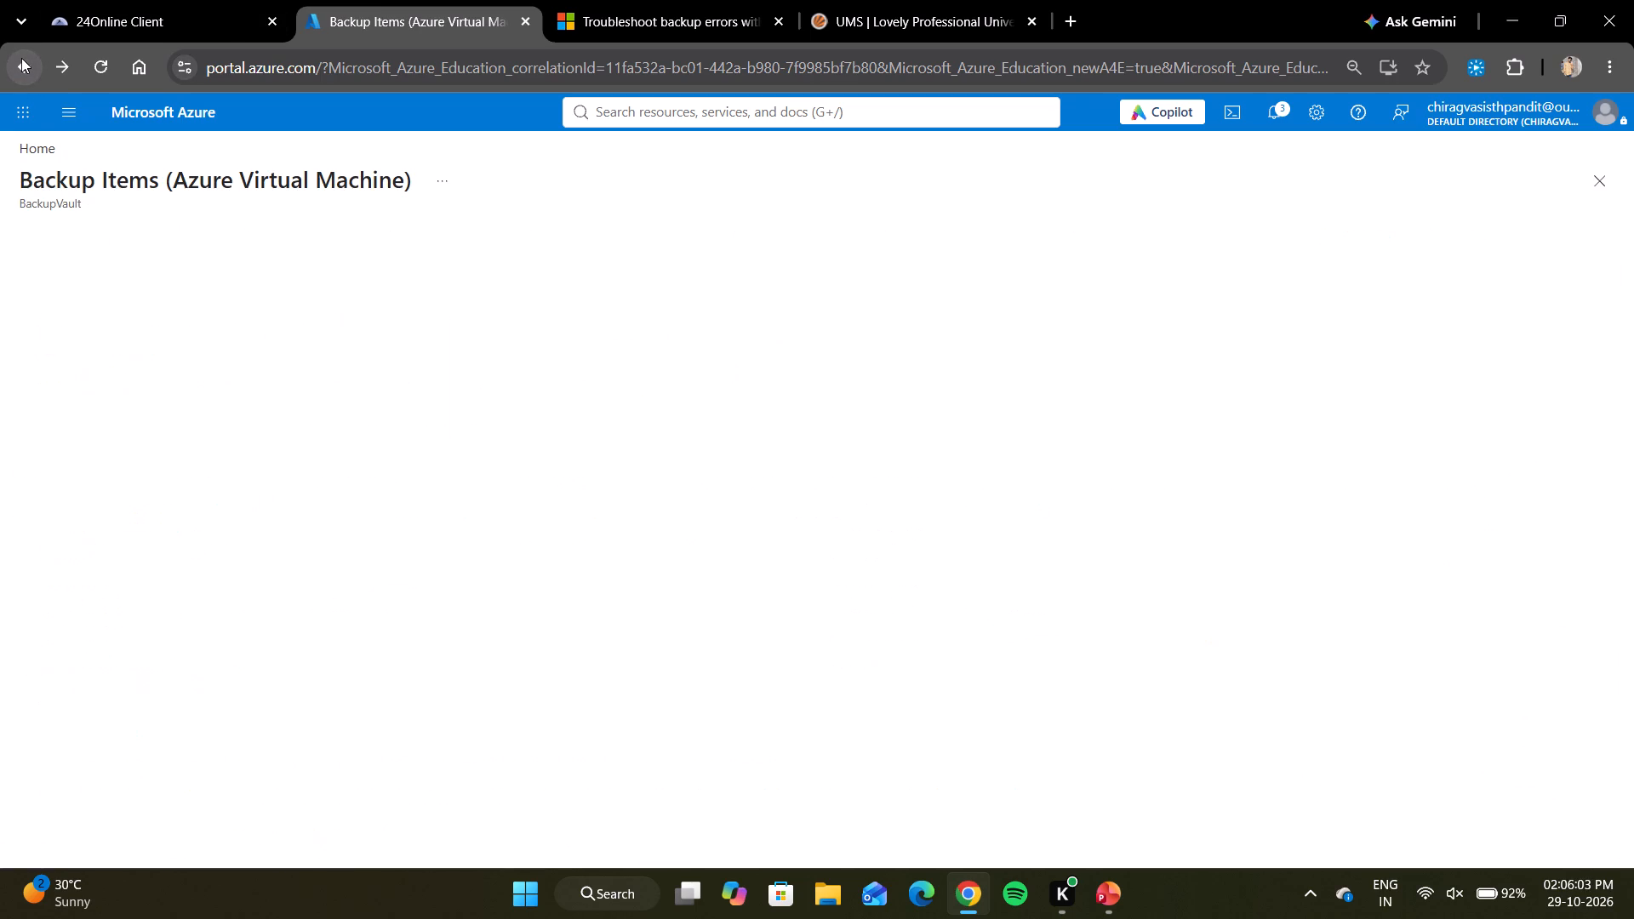
click(779, 20)
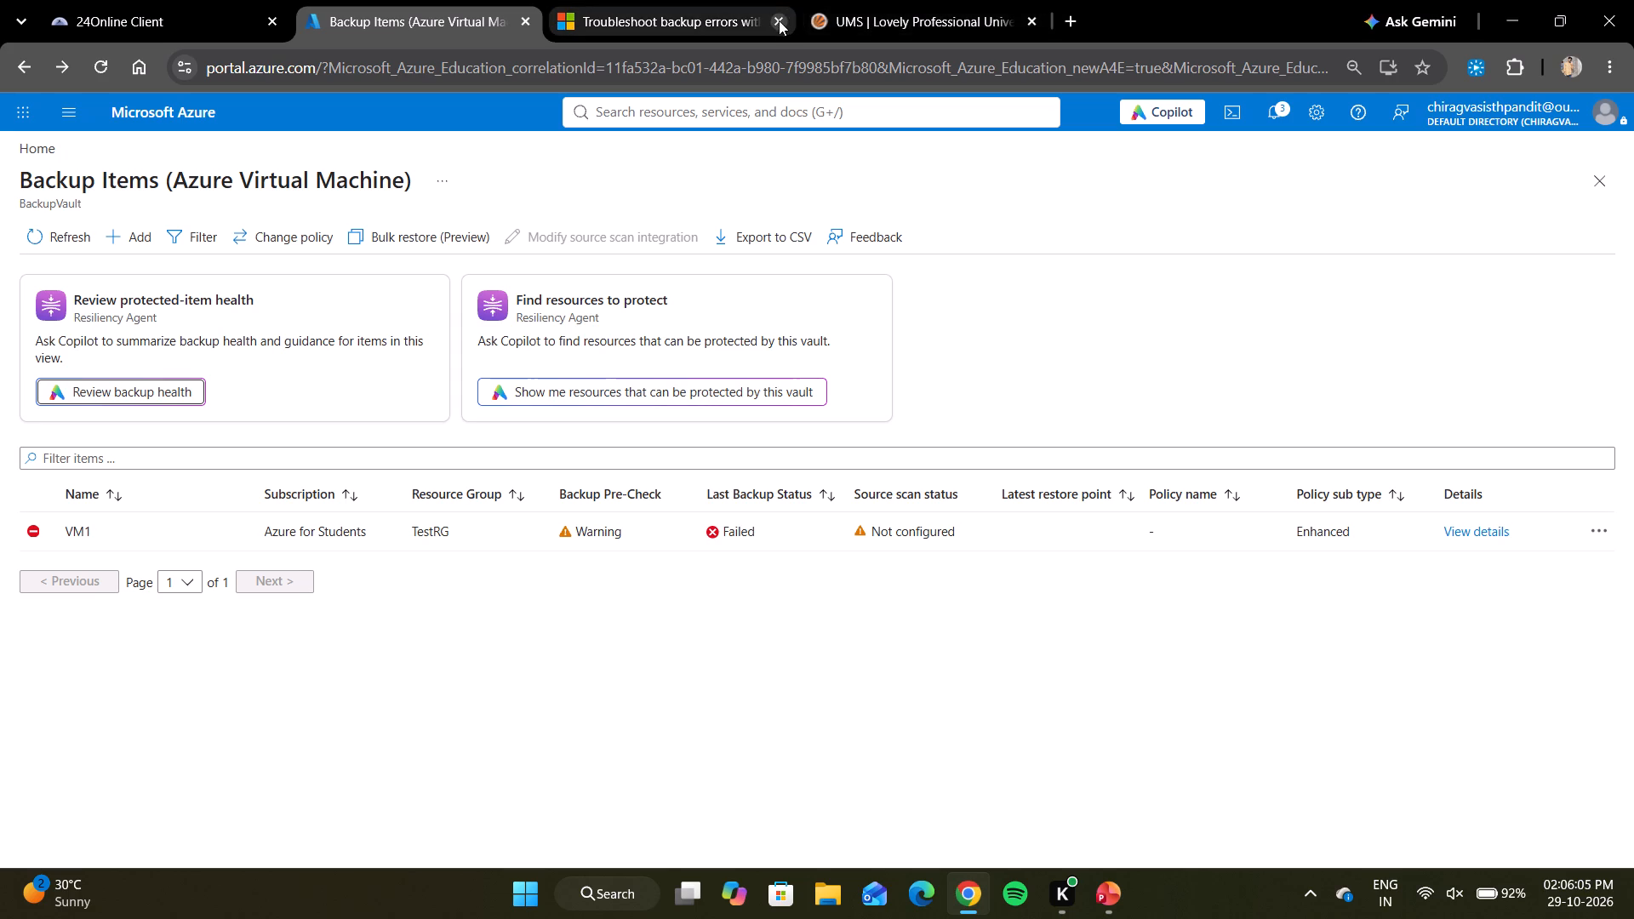
Return to BackupVault's deletion page, confirm that the required steps have been performed, and move the vault to the soft deleted state.
click(34, 69)
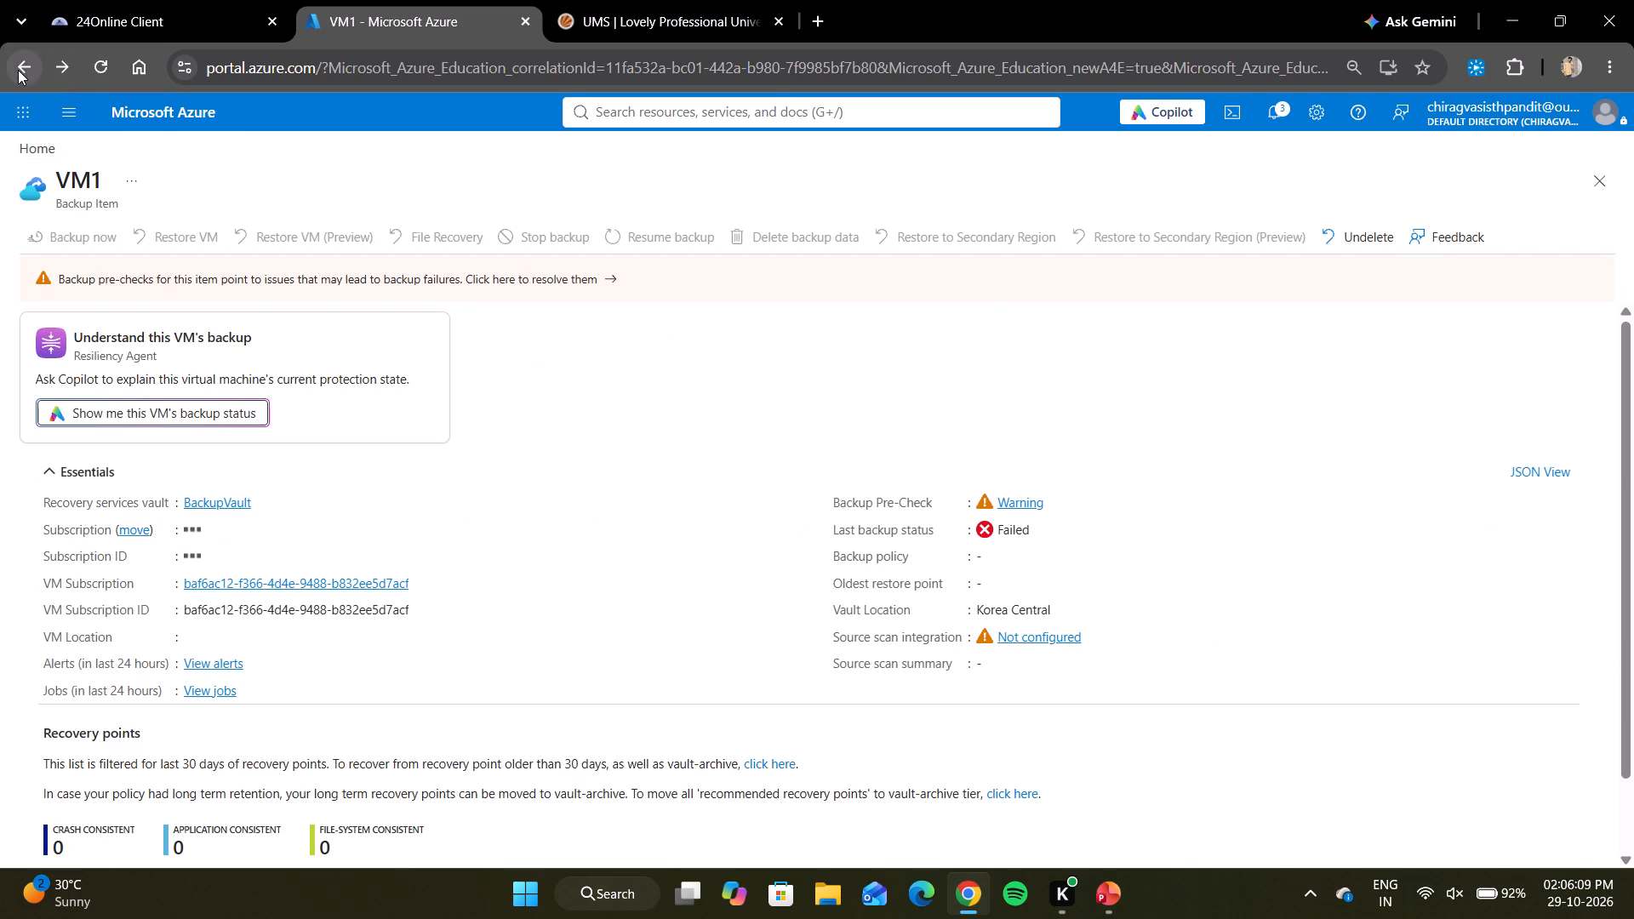
click(18, 70)
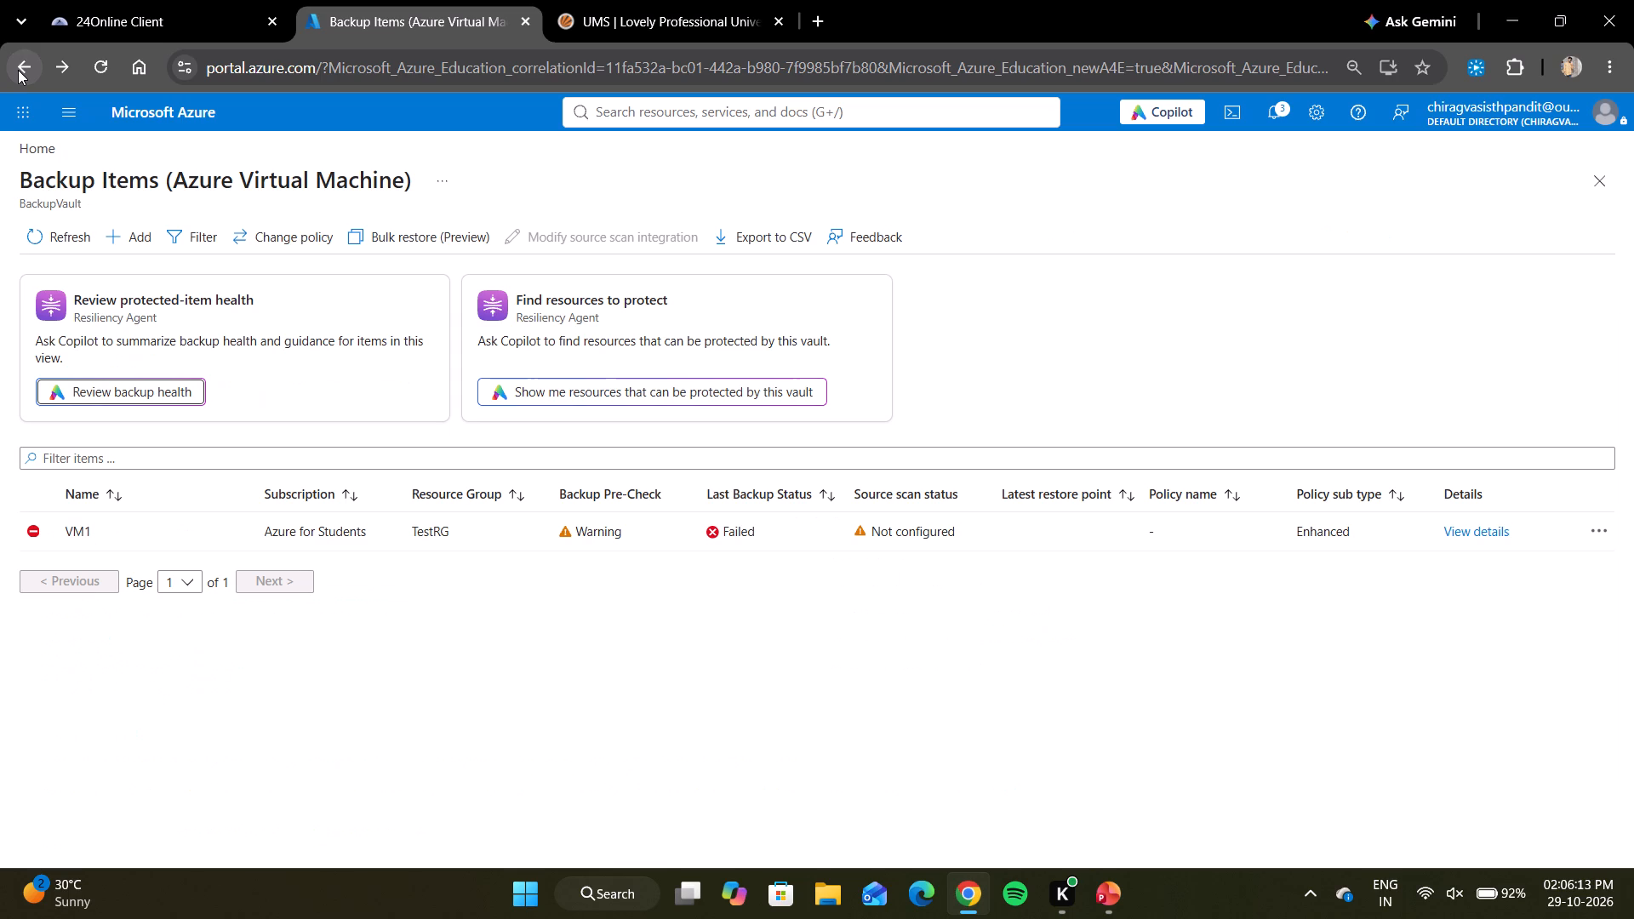
click(18, 70)
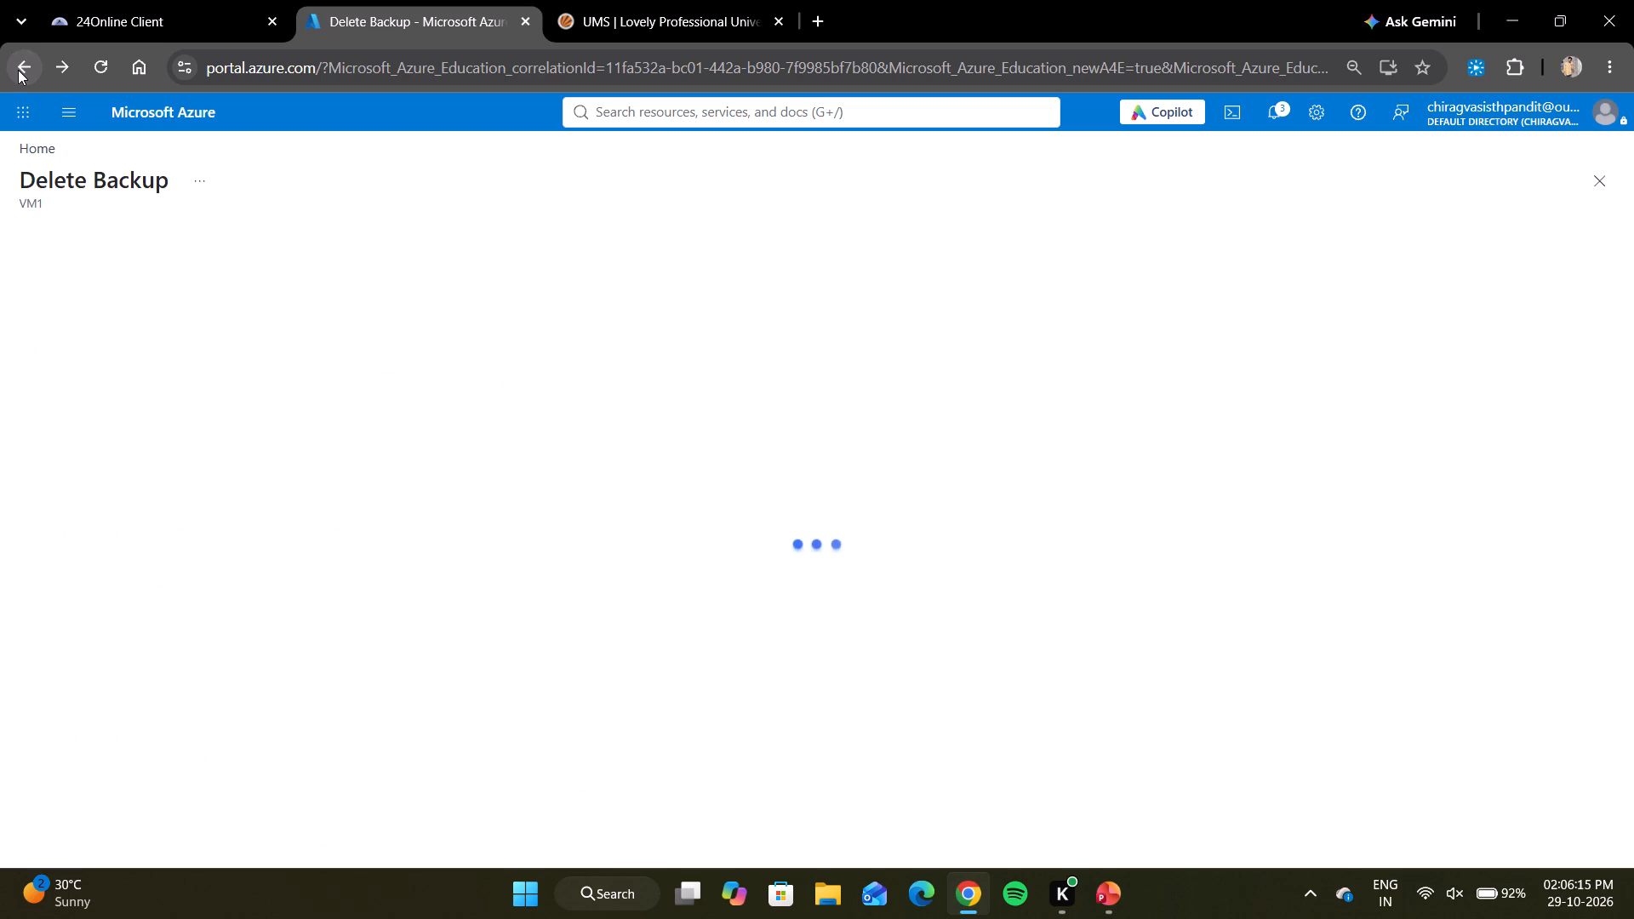
click(18, 70)
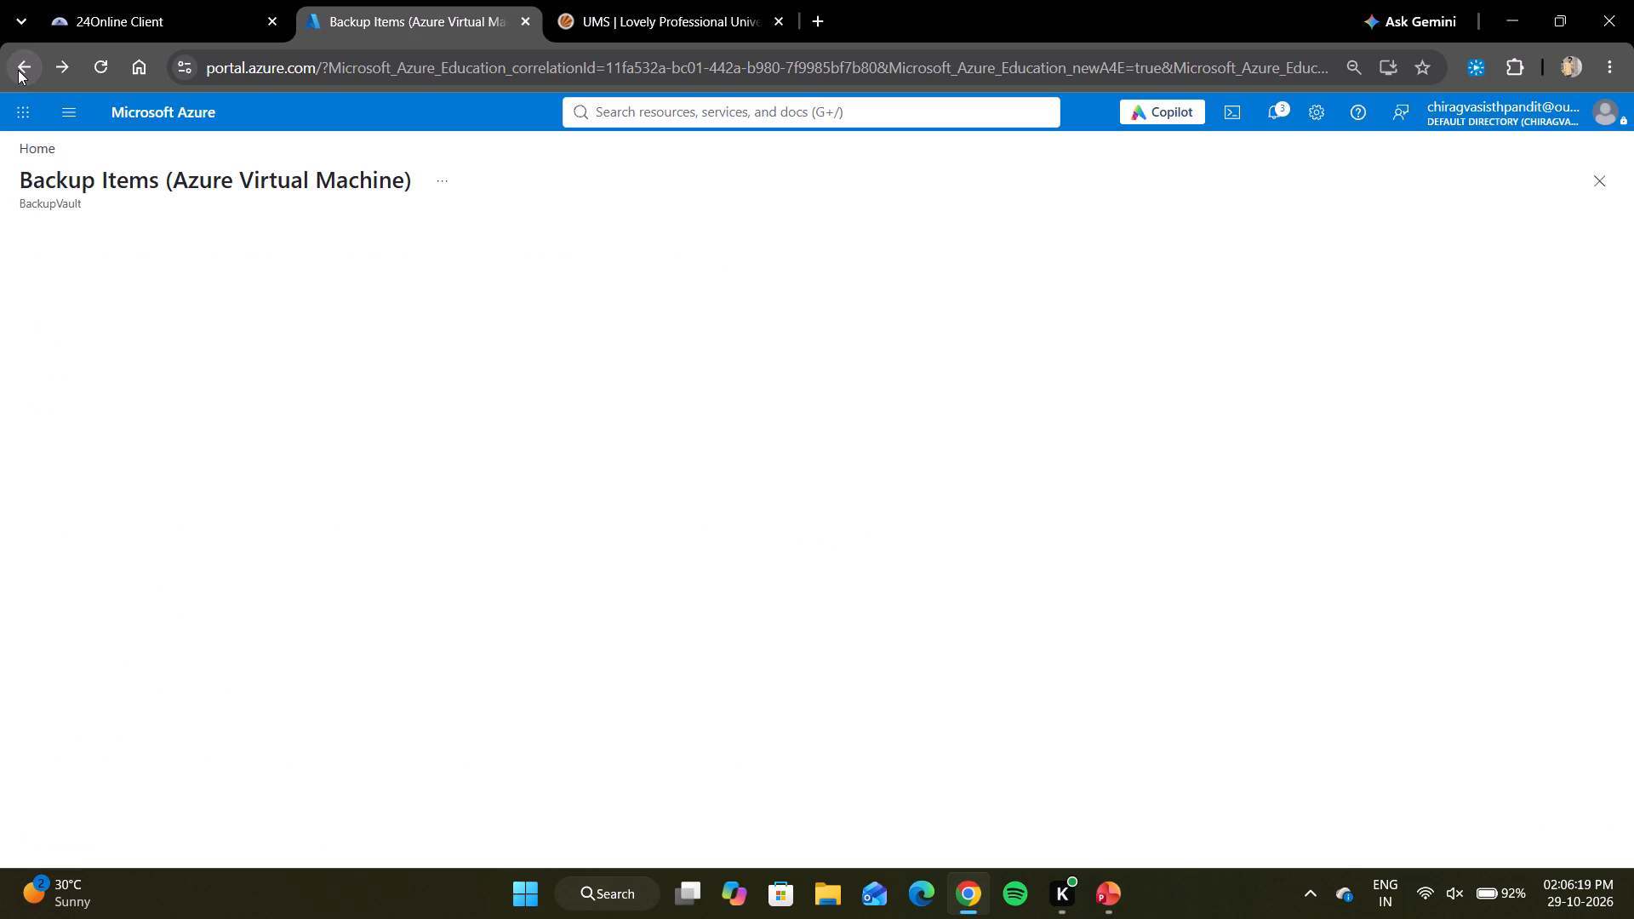
click(18, 70)
click(18, 70)
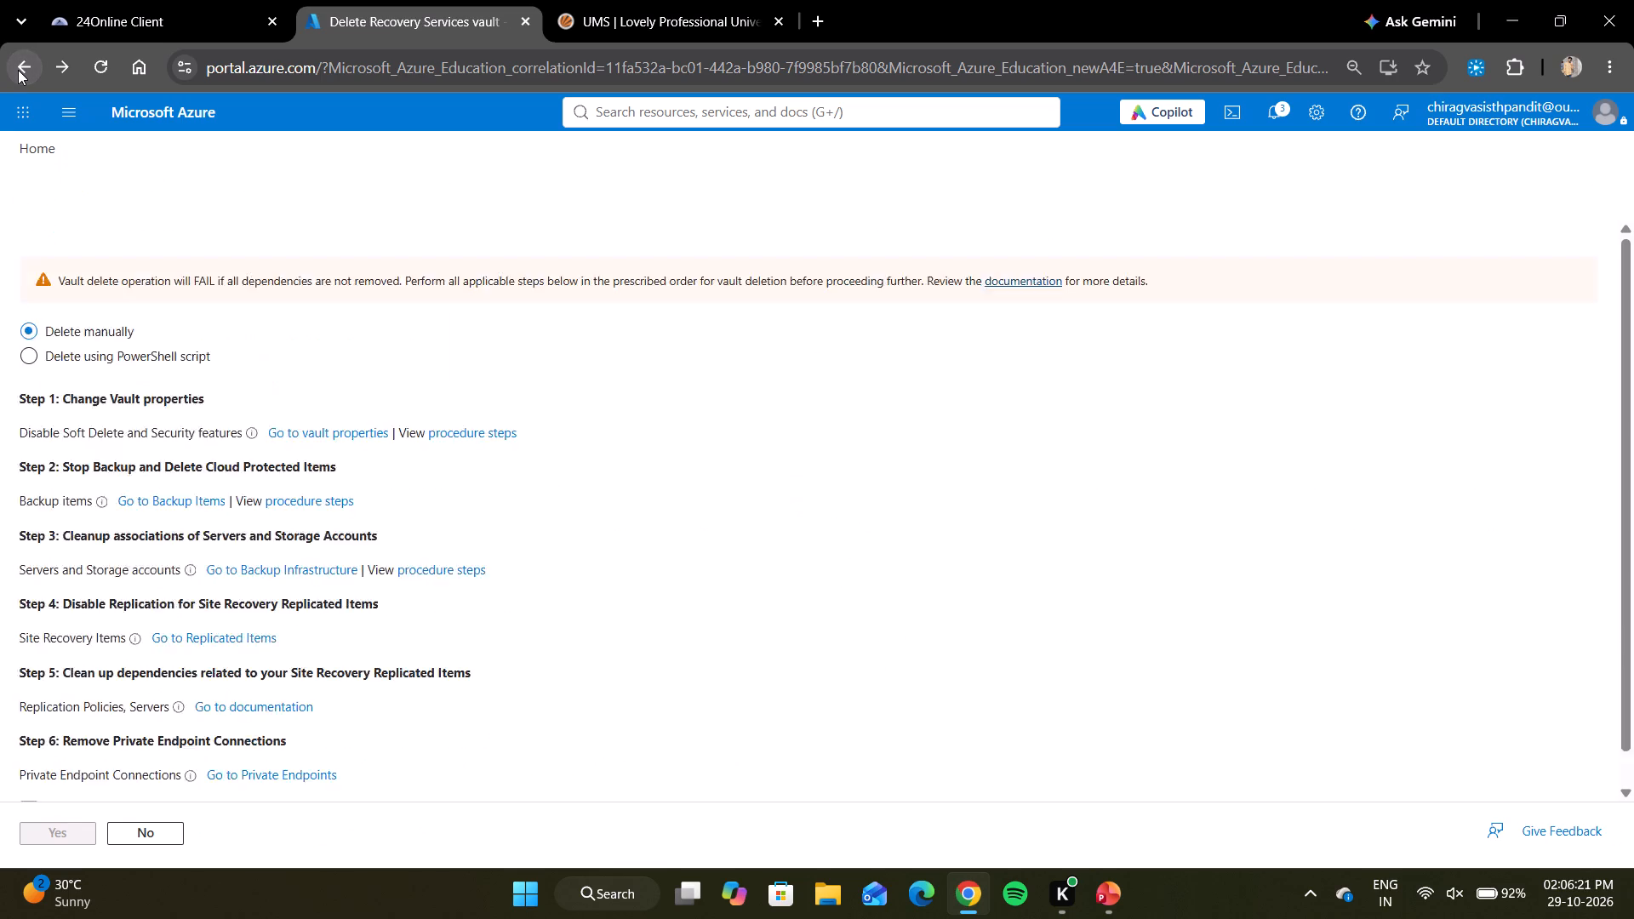
click(18, 70)
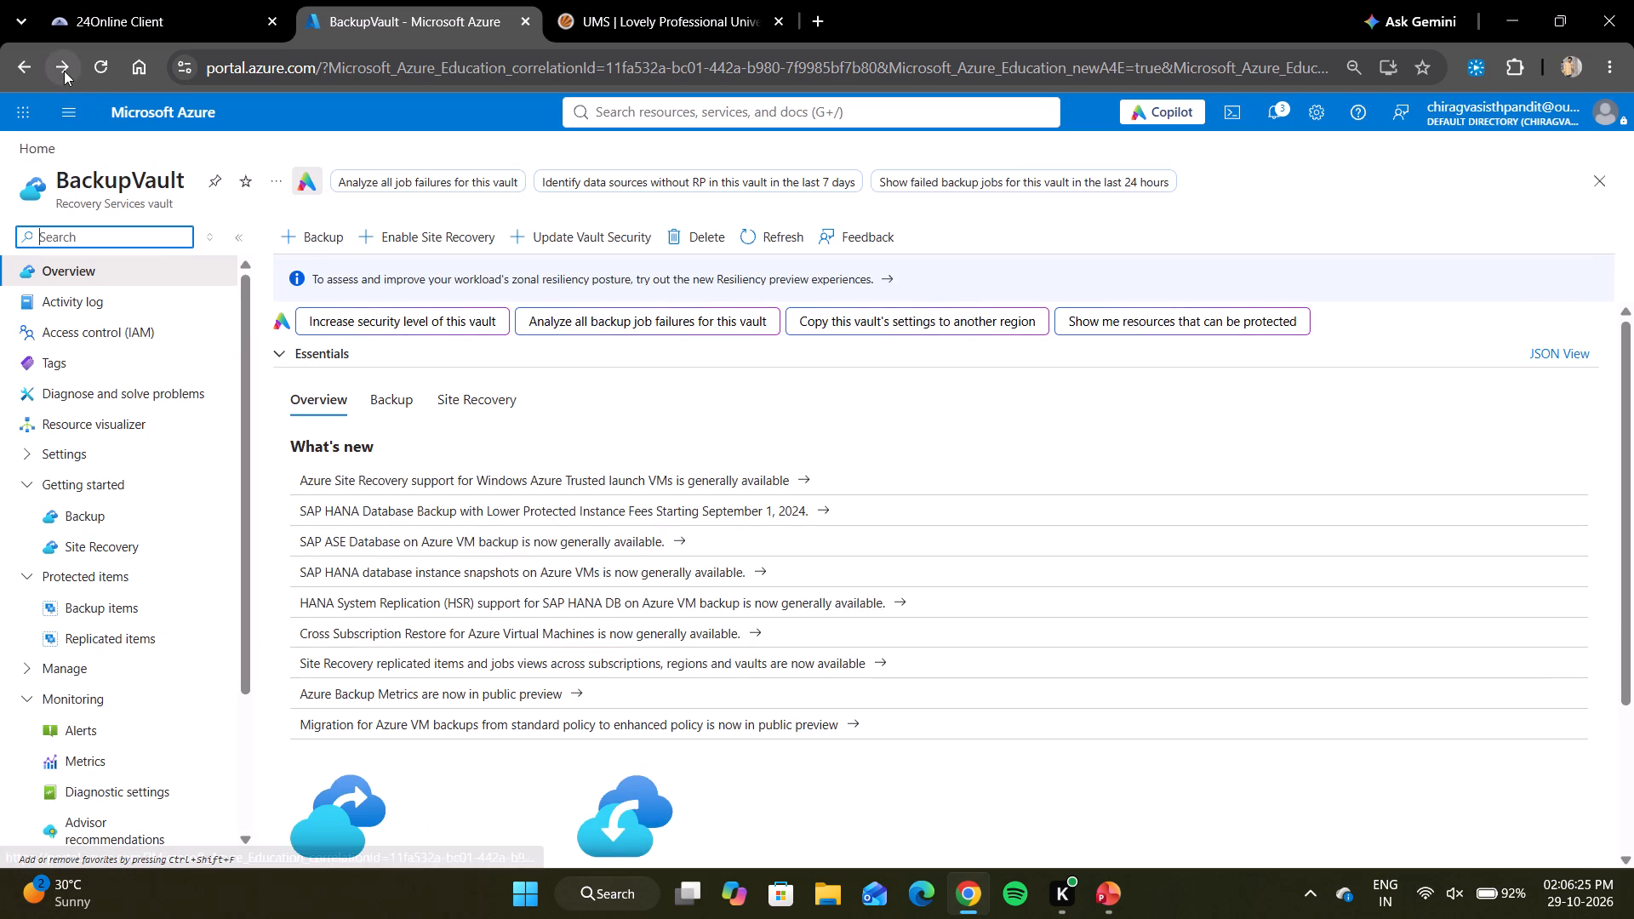
click(64, 71)
scroll(309, 578, down, 6)
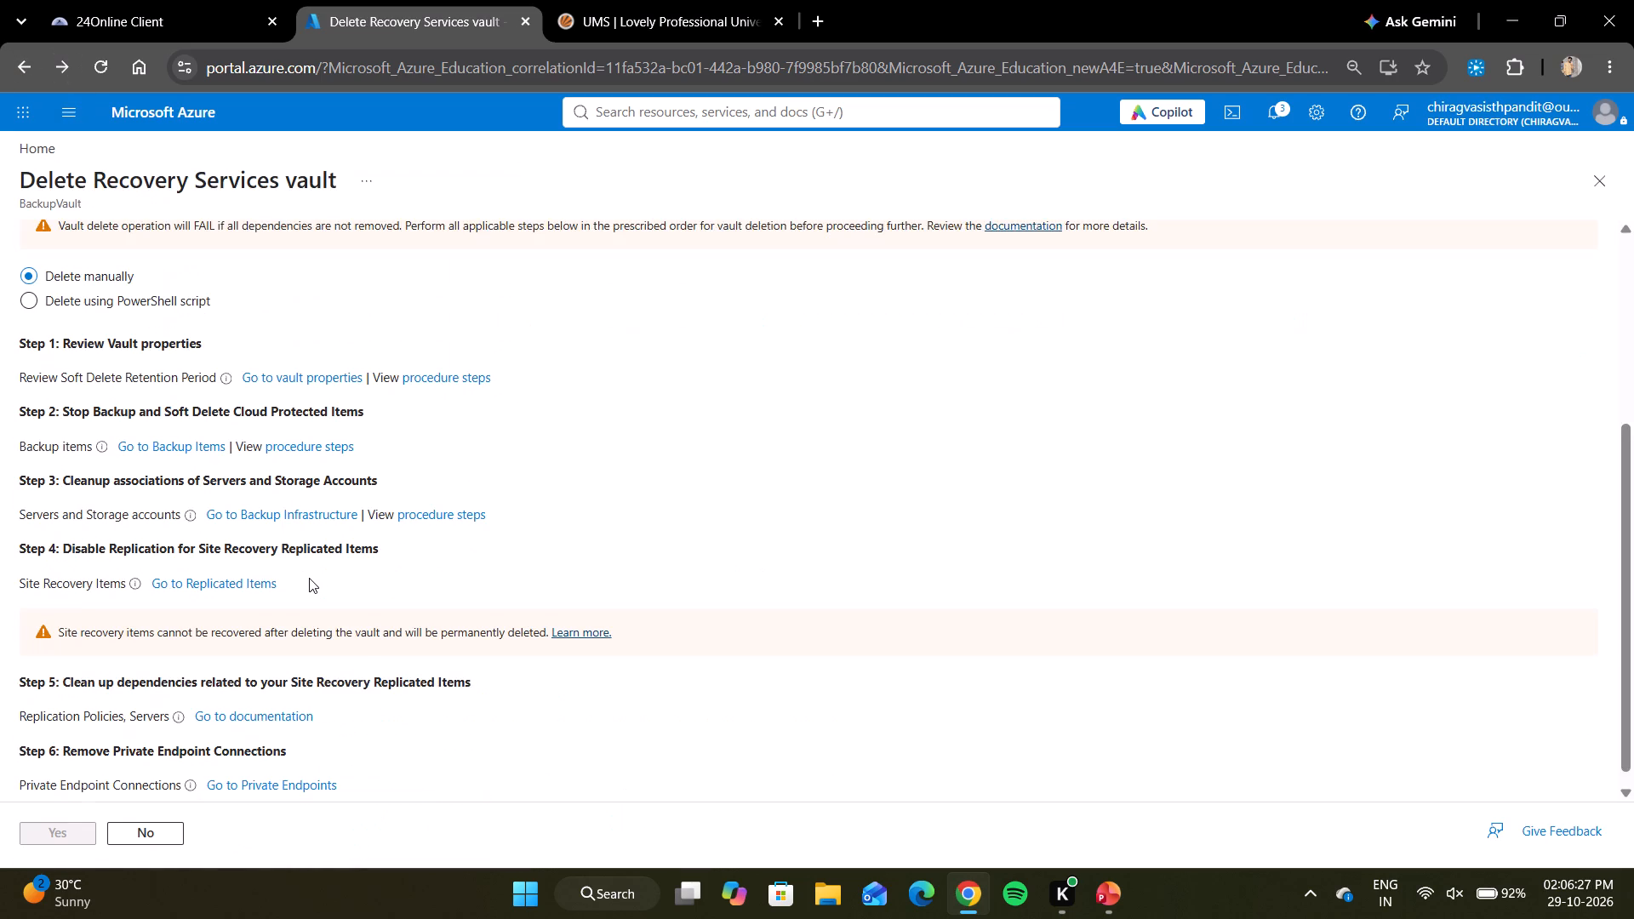
click(25, 772)
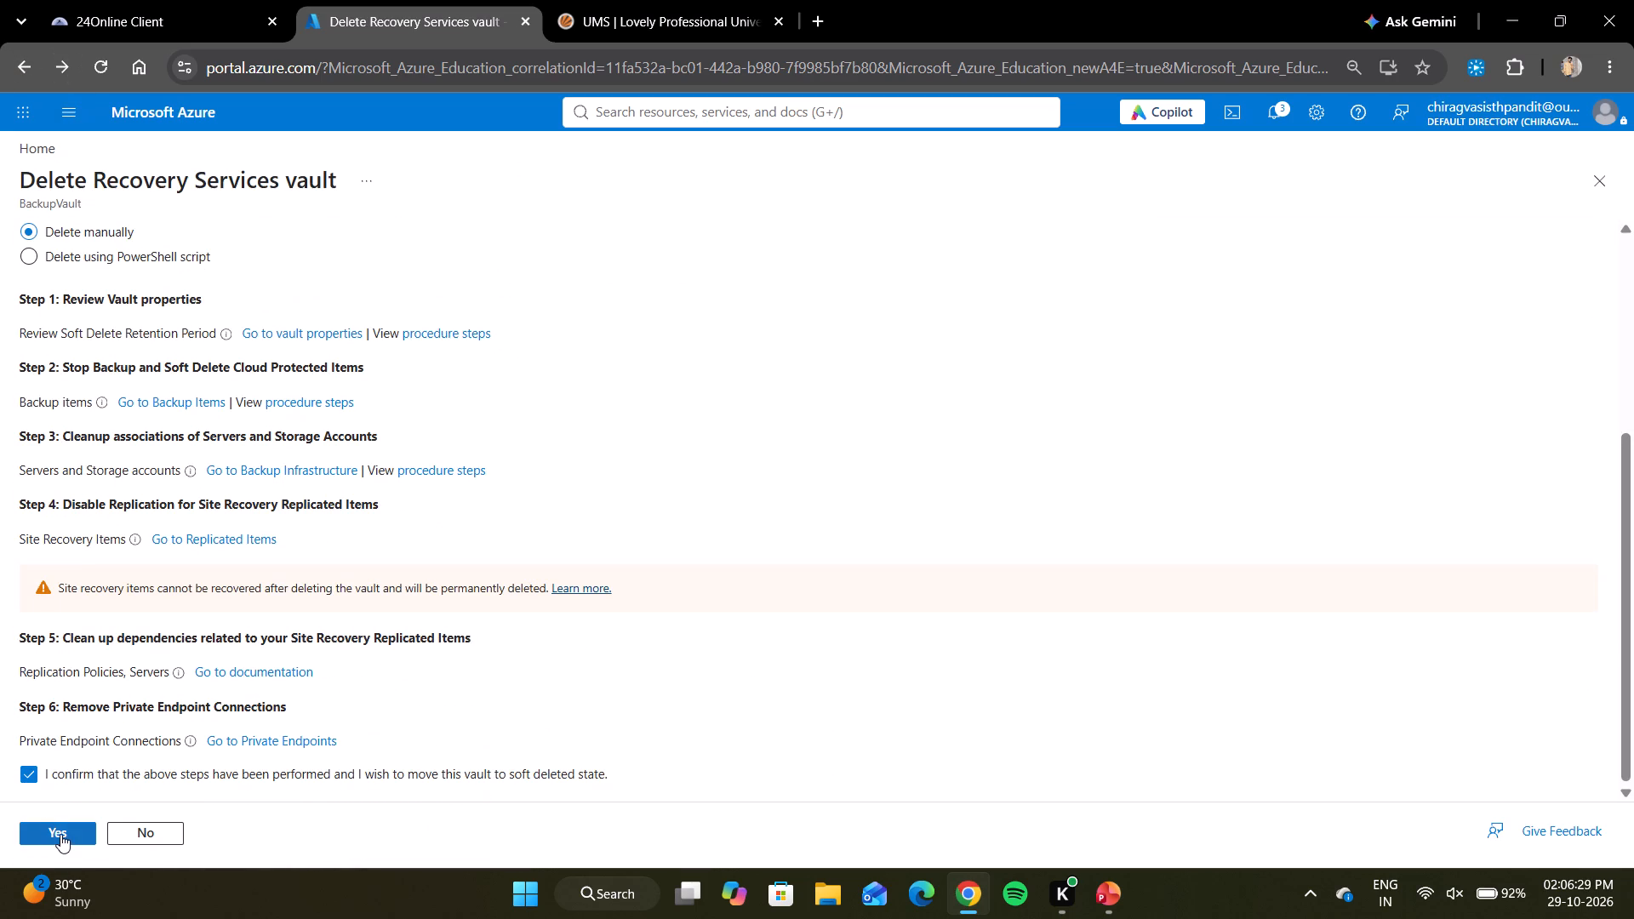
click(60, 834)
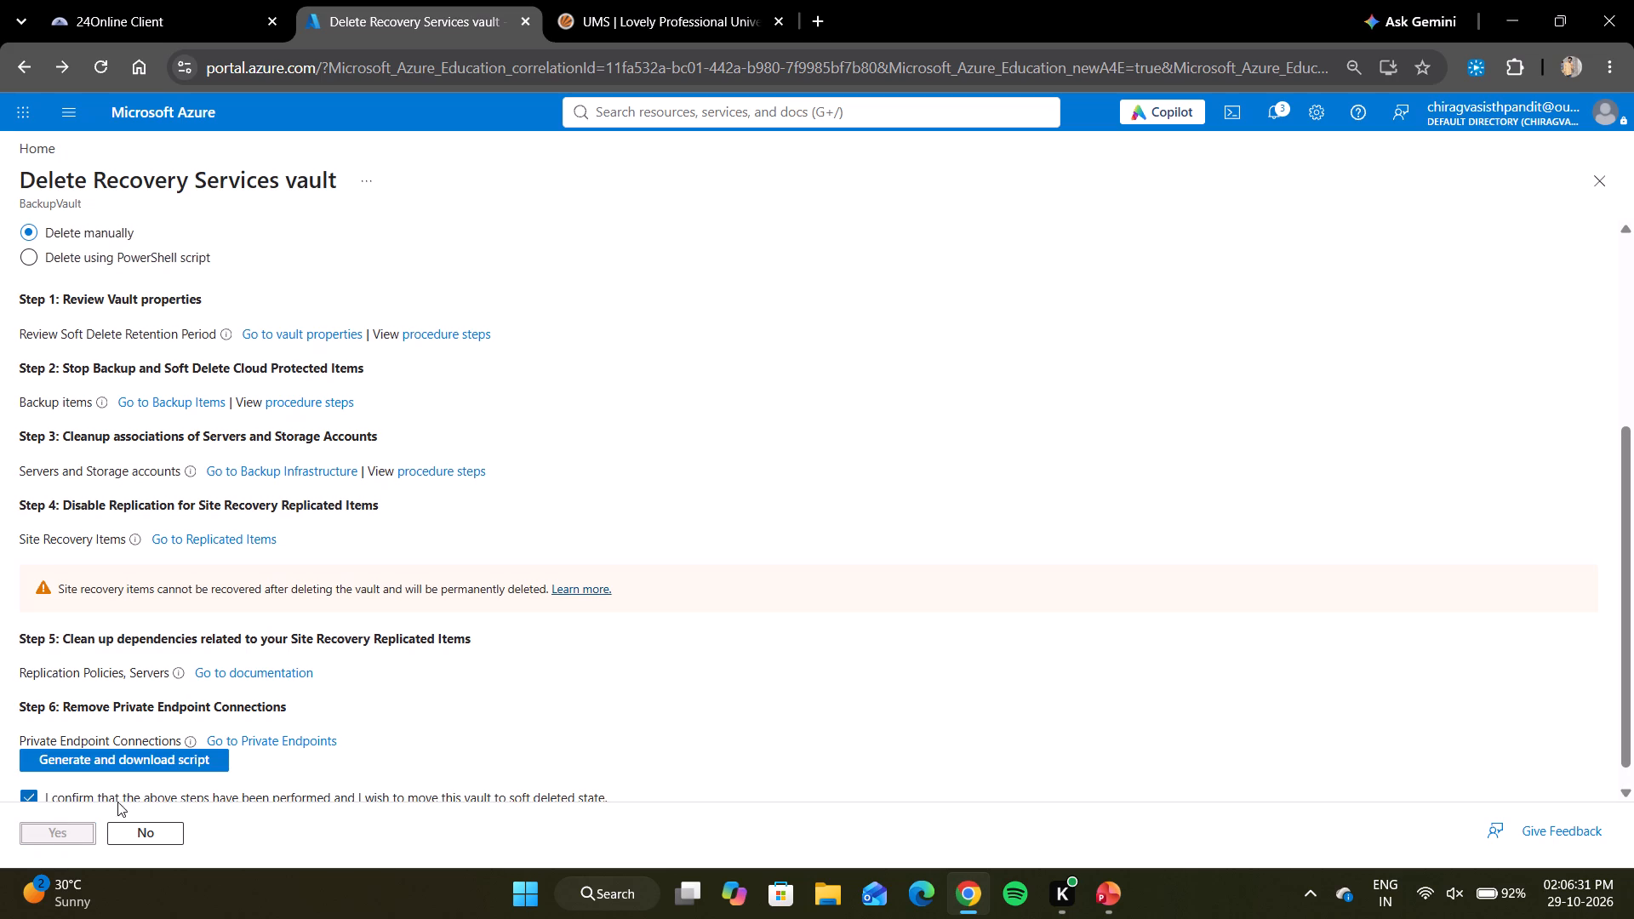
scroll(138, 778, down, 4)
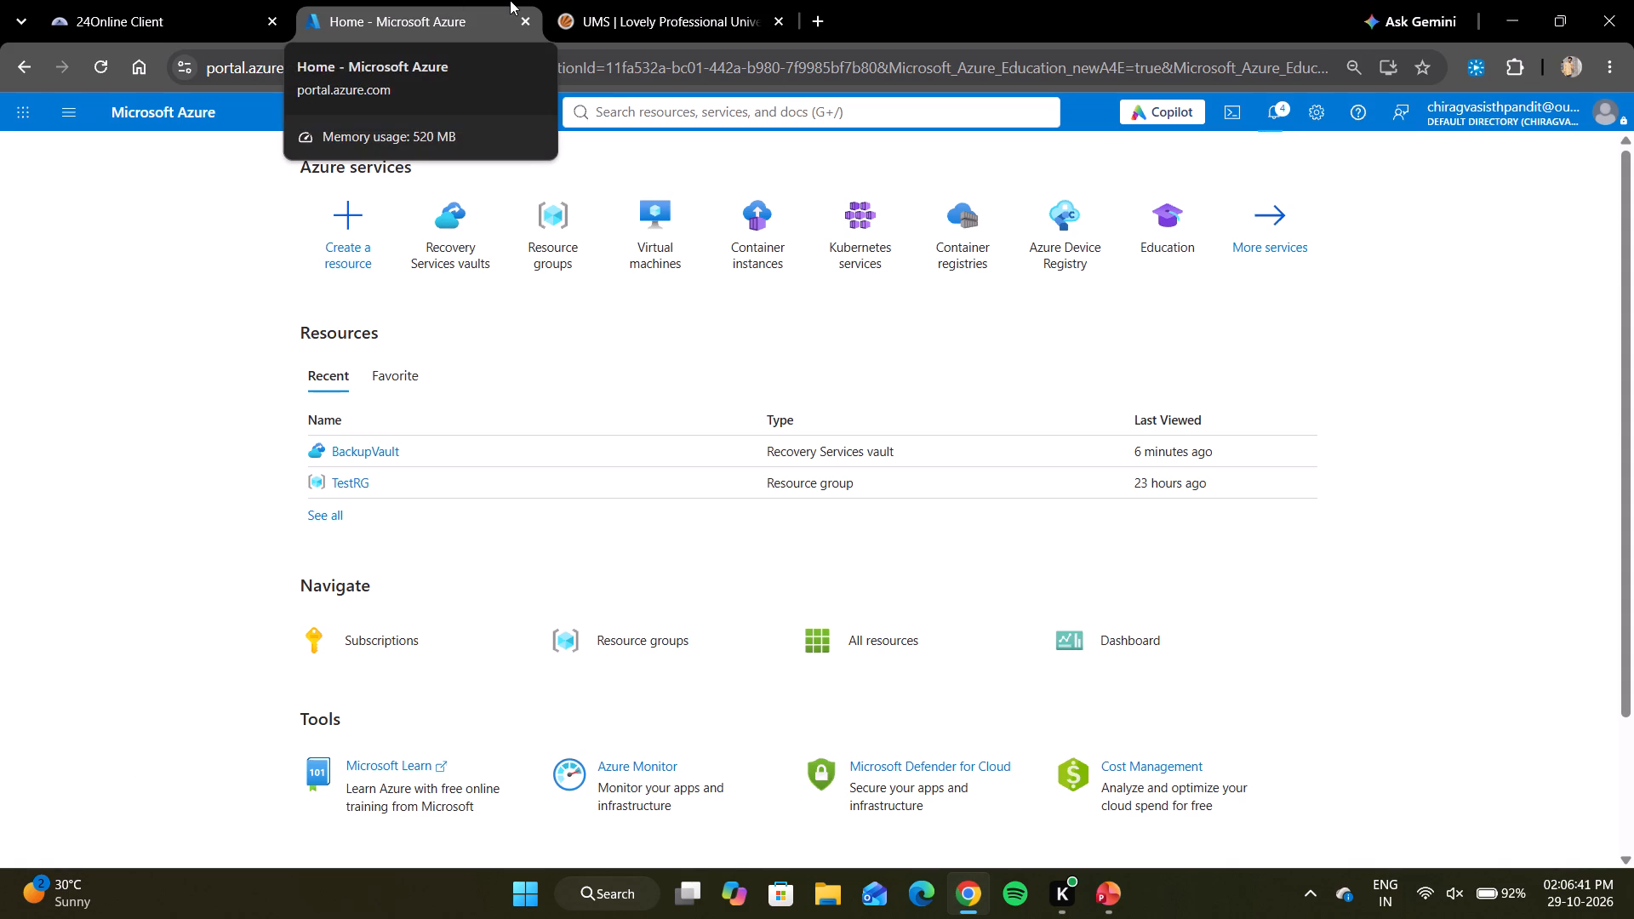
Open the Recovery Services vaults list and refresh it to check whether BackupVault is still listed.
click(448, 253)
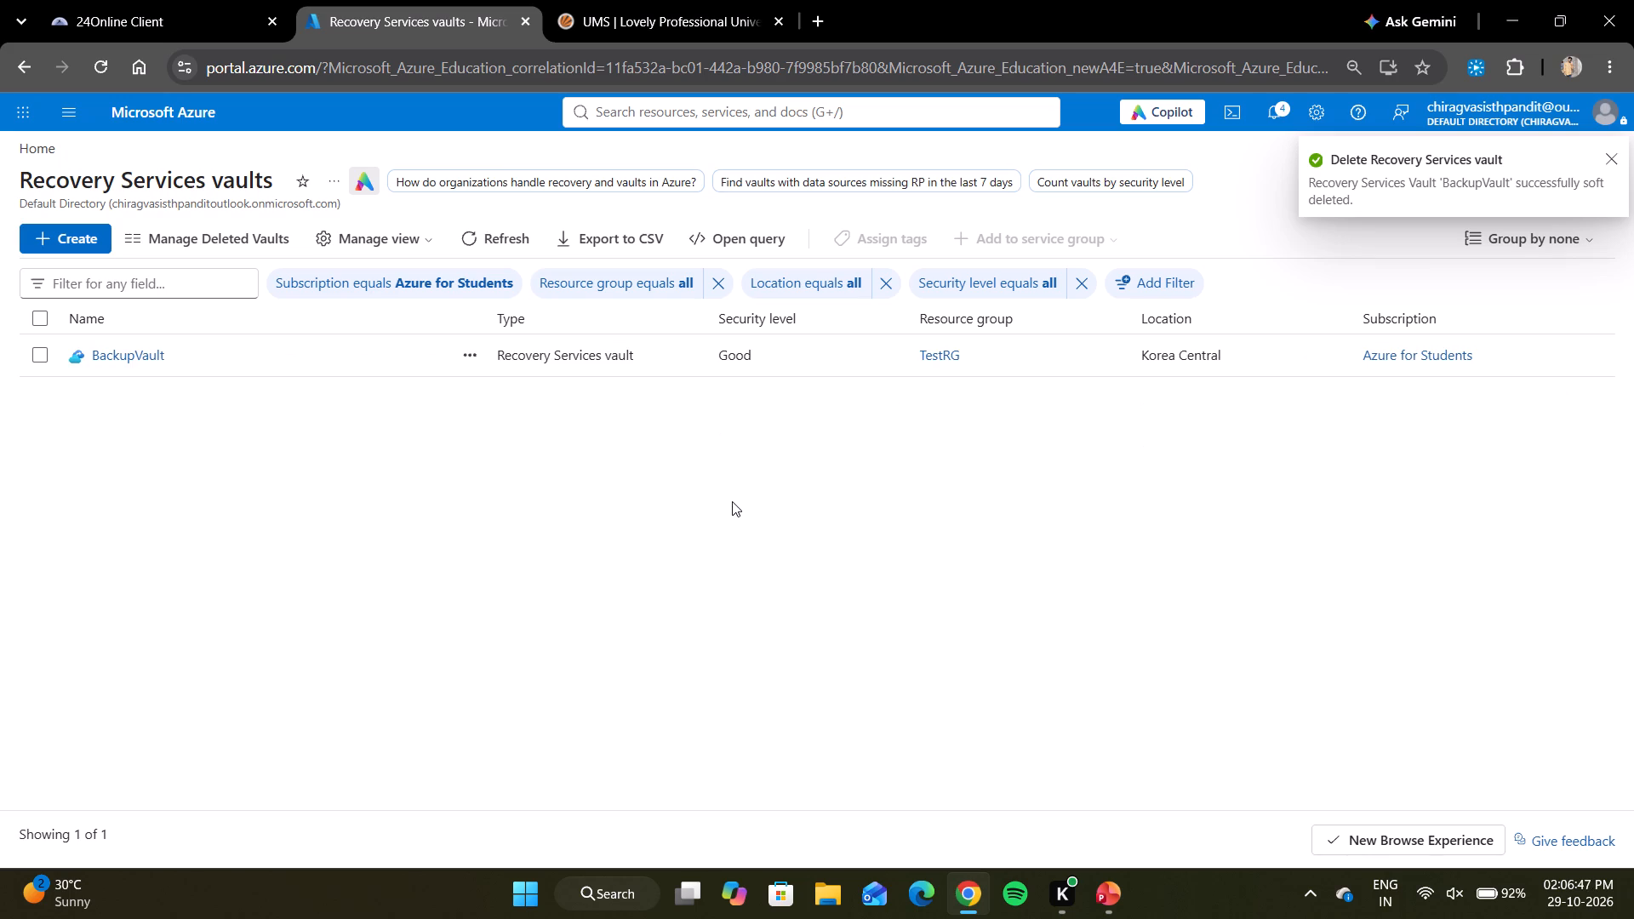
click(506, 231)
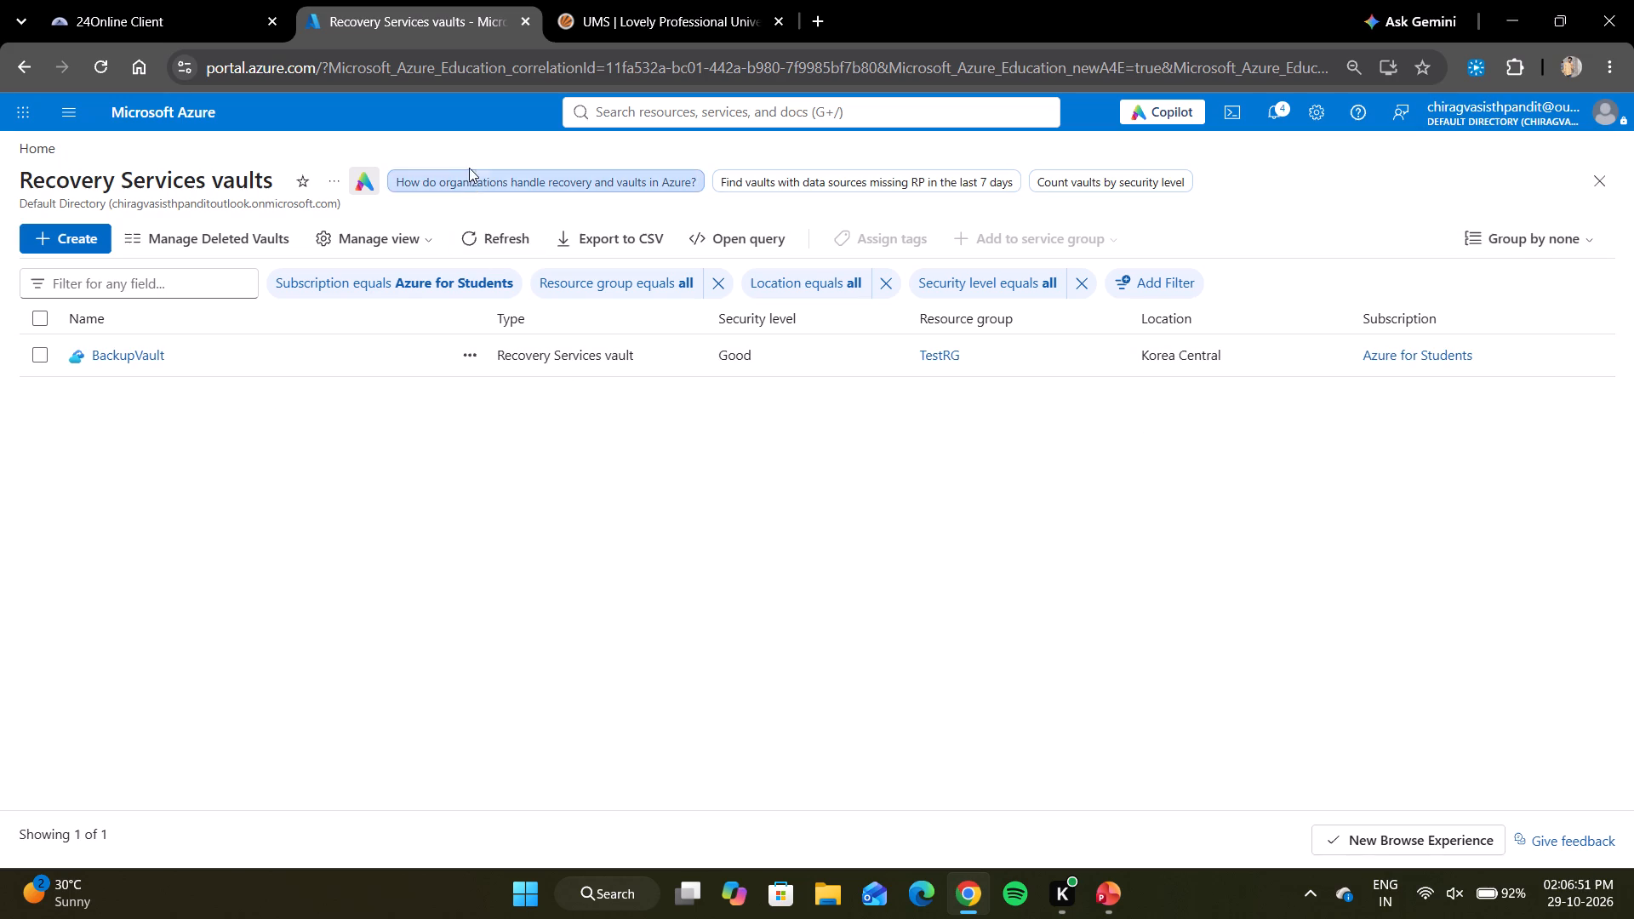
click(502, 242)
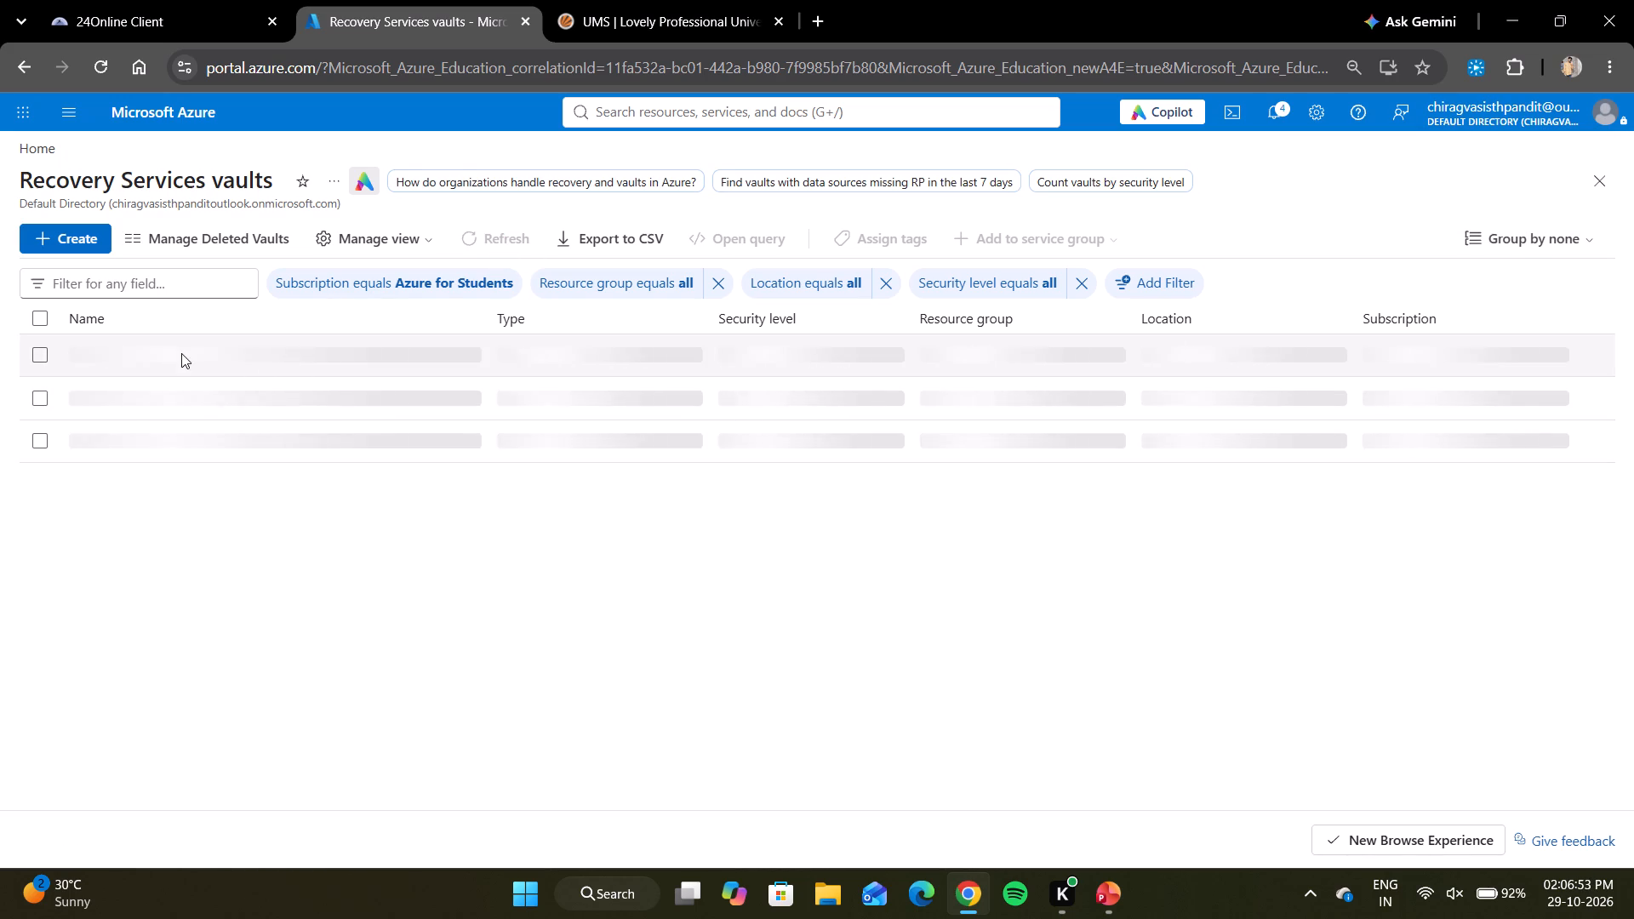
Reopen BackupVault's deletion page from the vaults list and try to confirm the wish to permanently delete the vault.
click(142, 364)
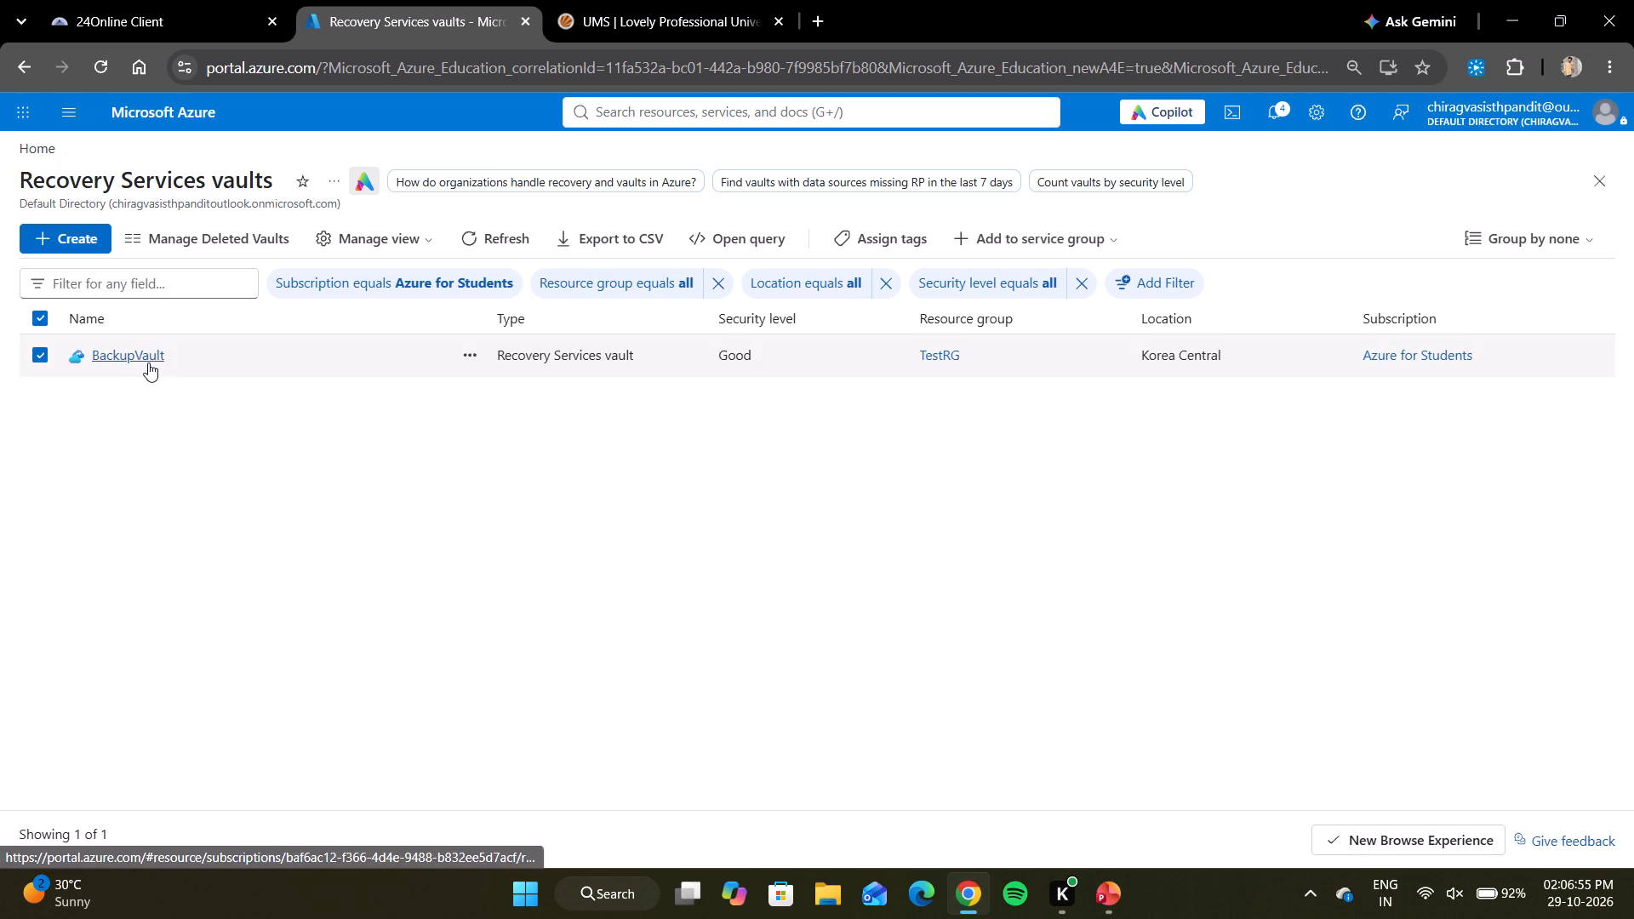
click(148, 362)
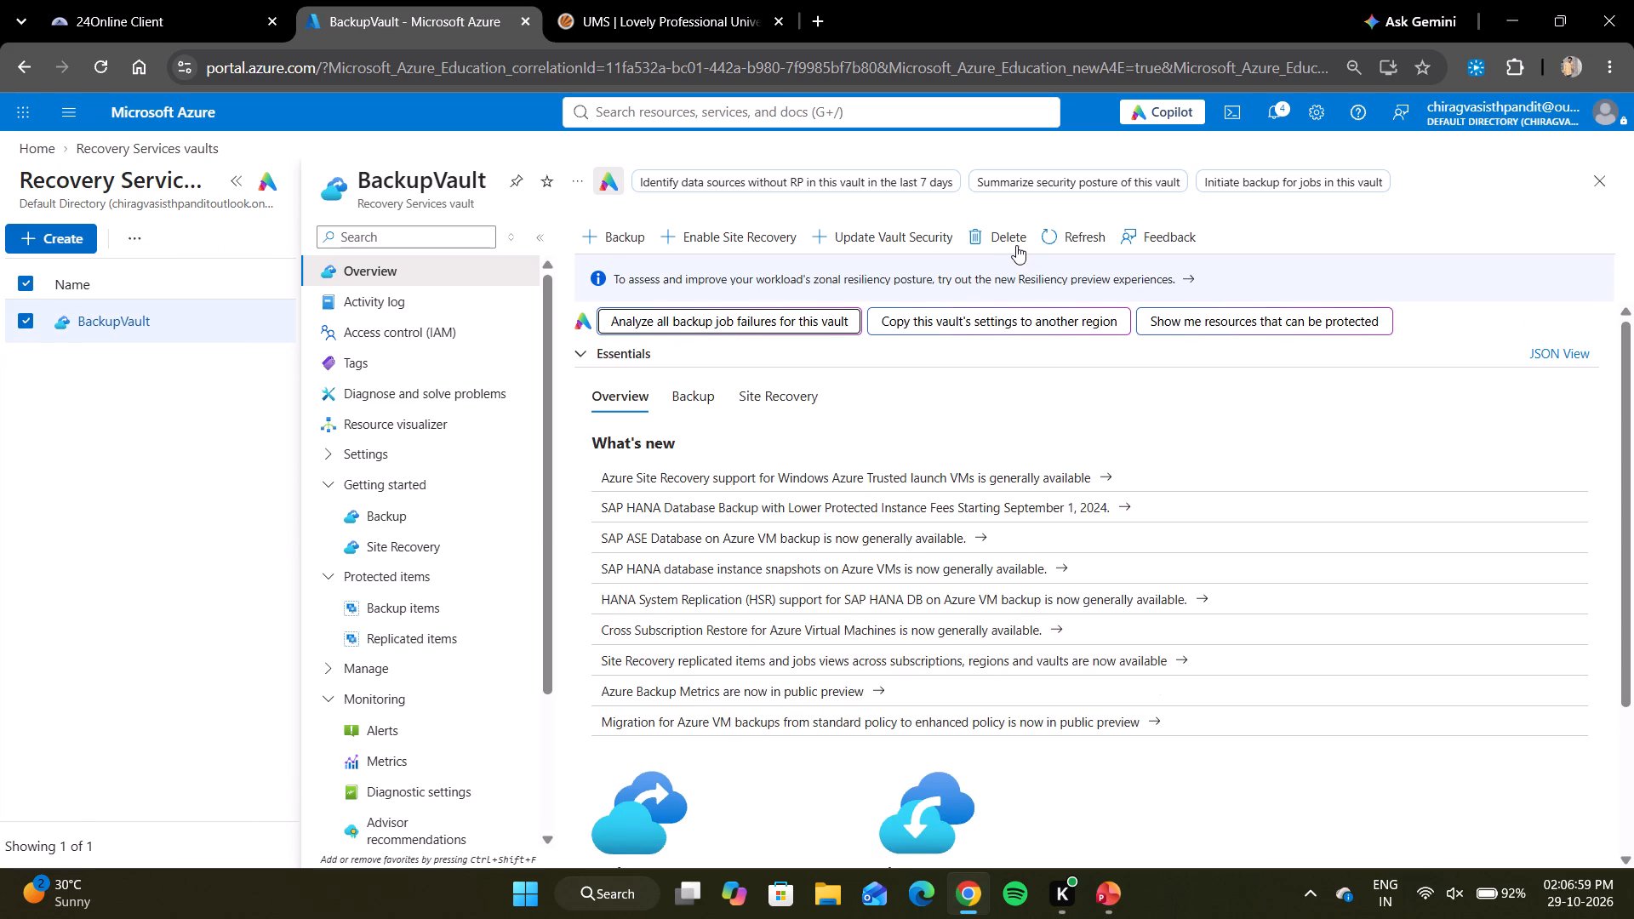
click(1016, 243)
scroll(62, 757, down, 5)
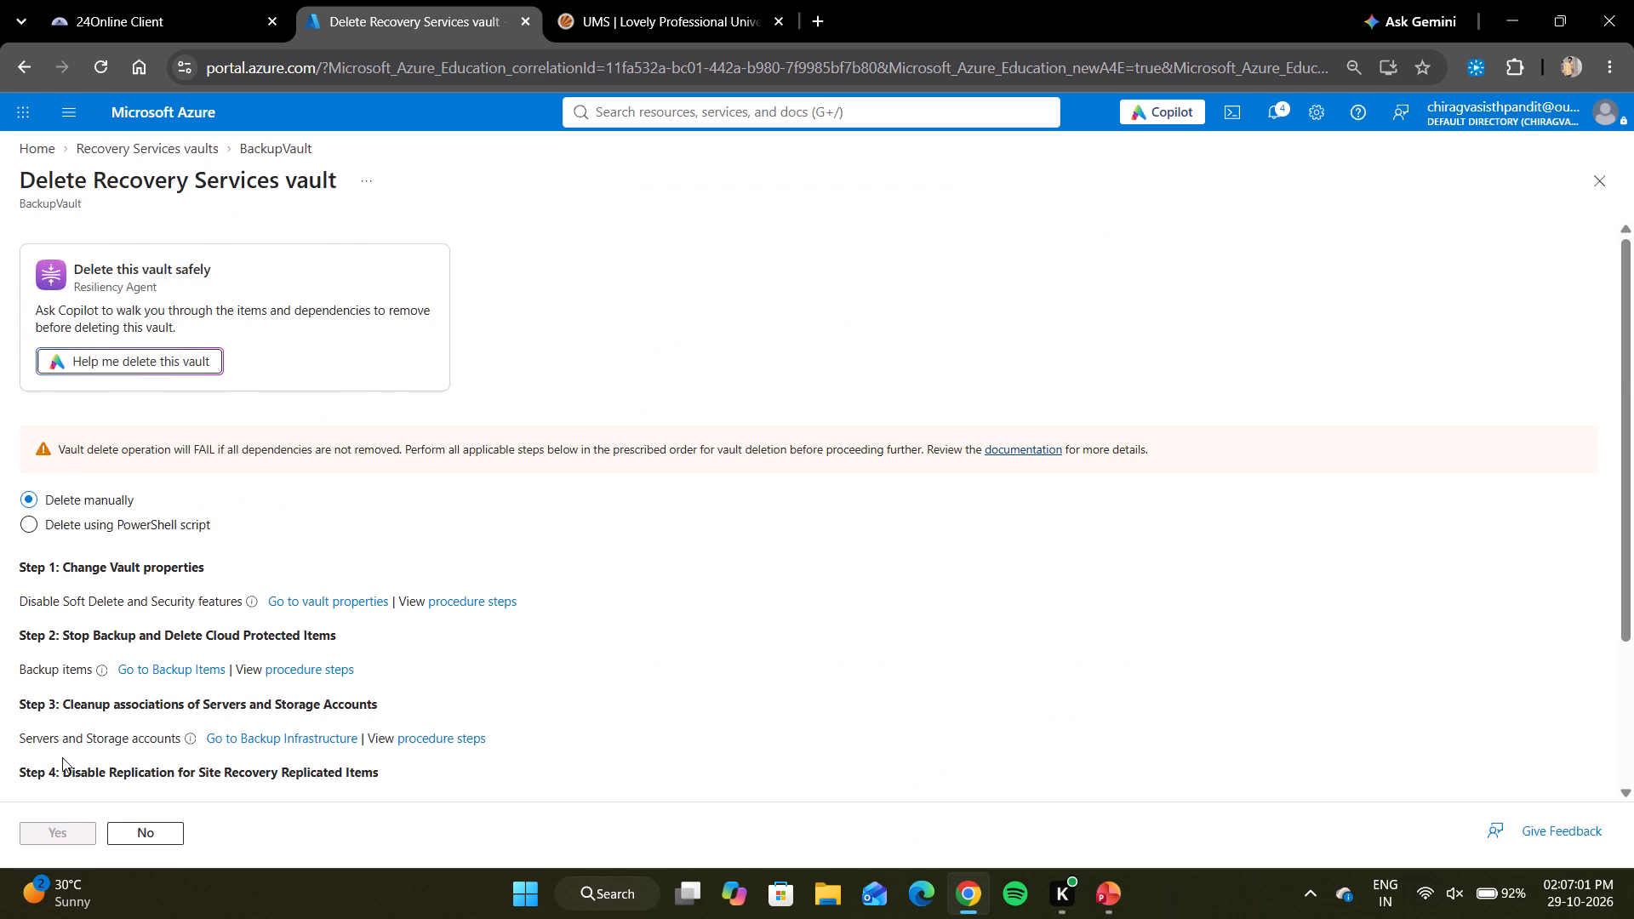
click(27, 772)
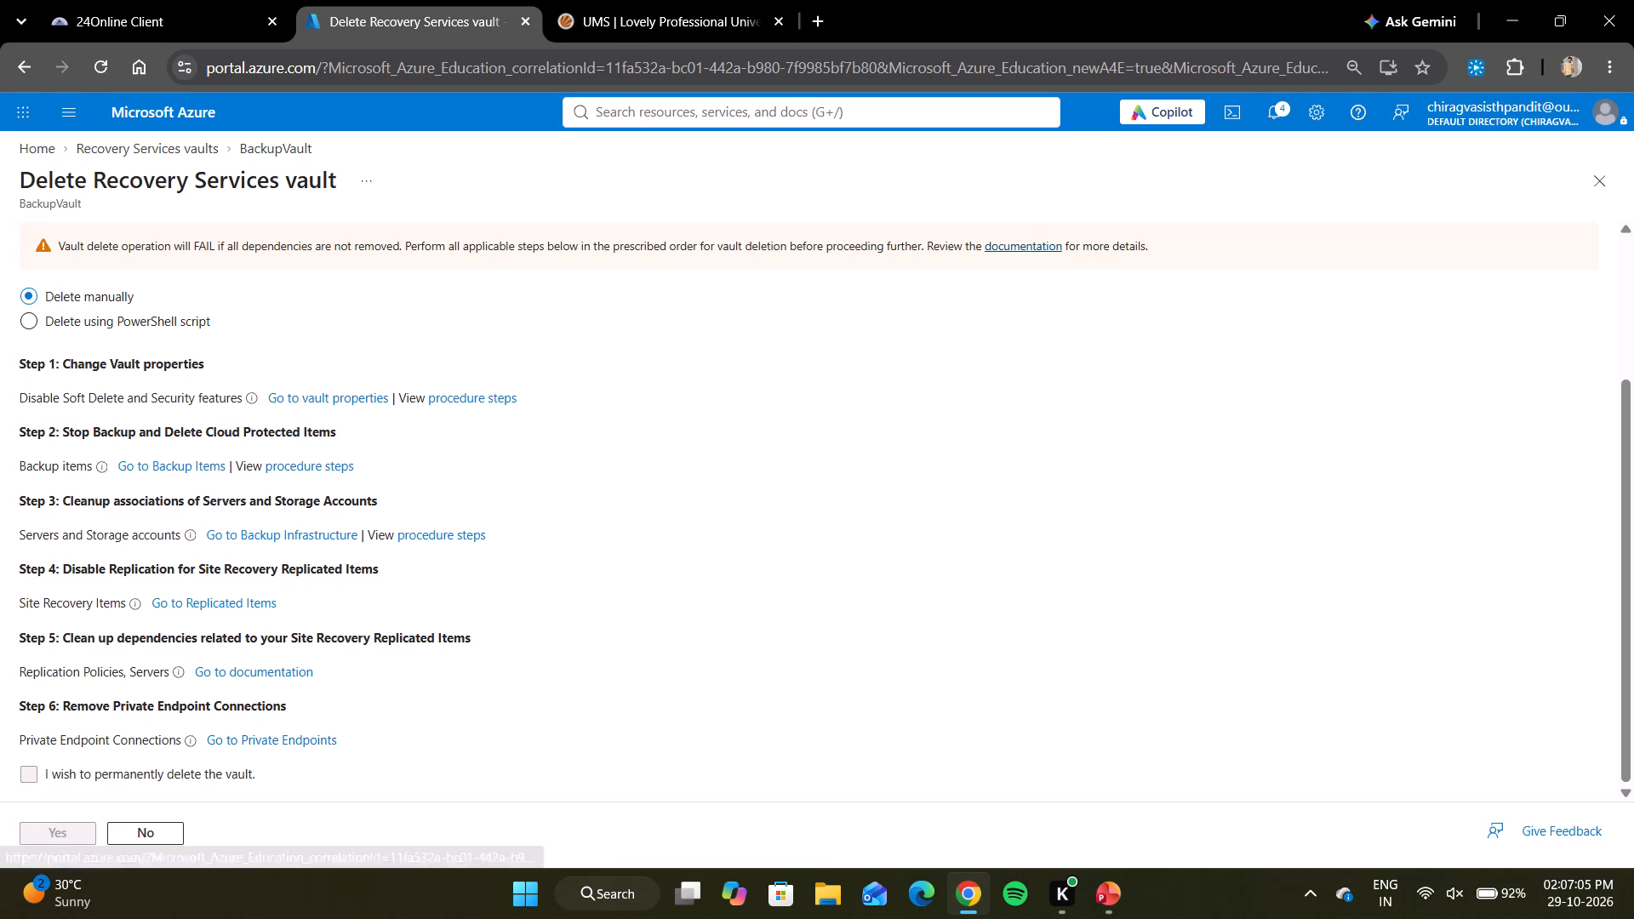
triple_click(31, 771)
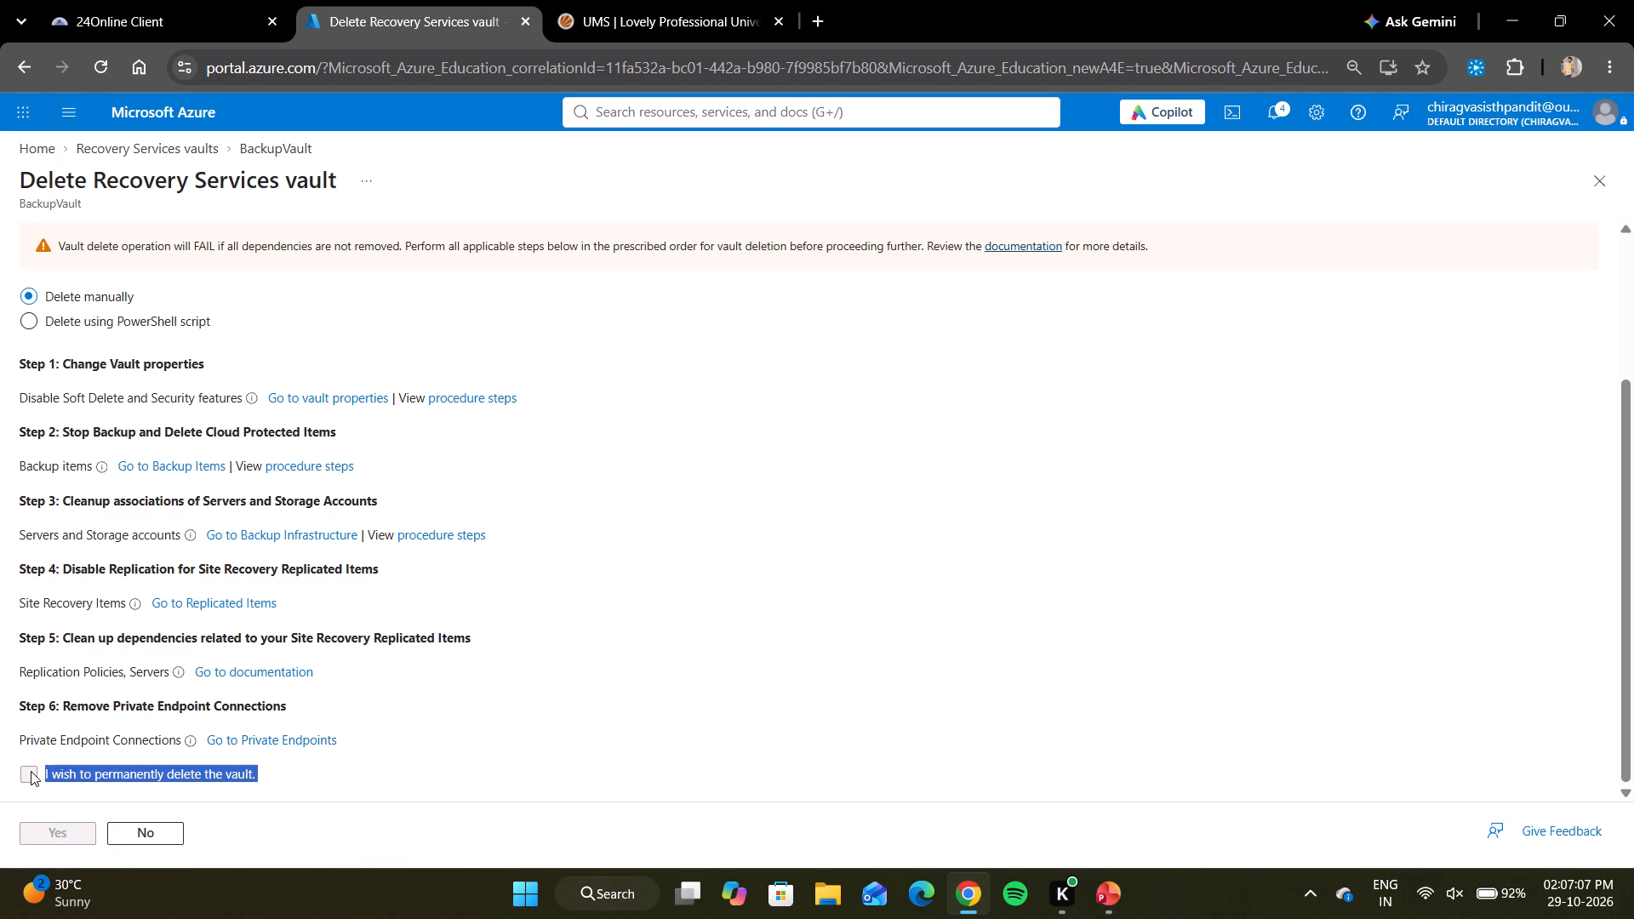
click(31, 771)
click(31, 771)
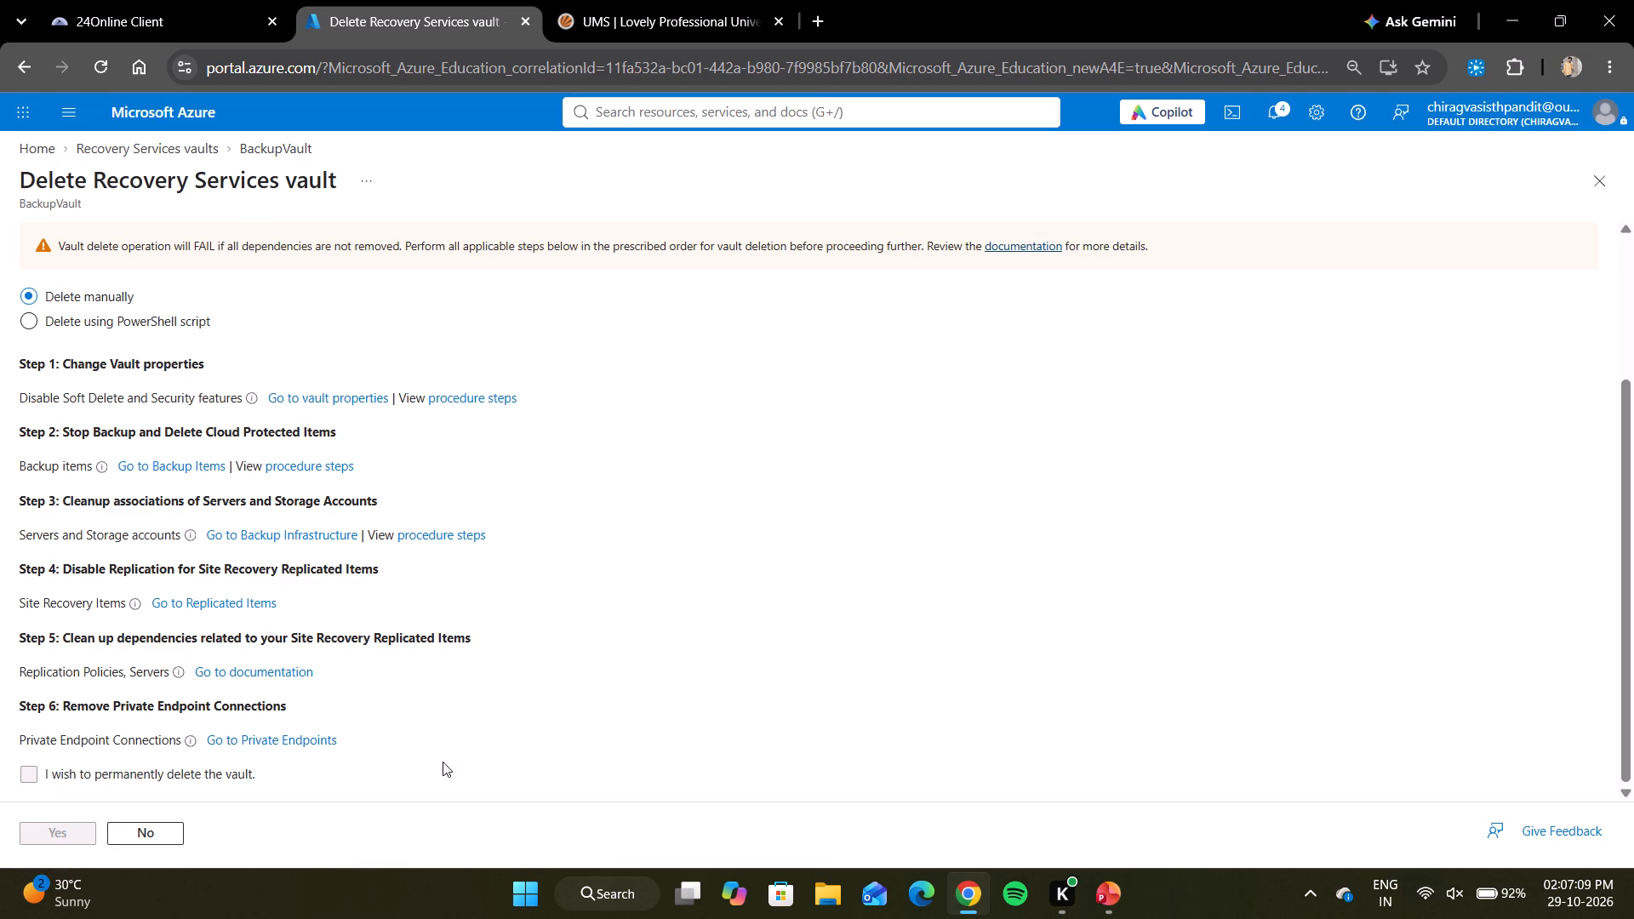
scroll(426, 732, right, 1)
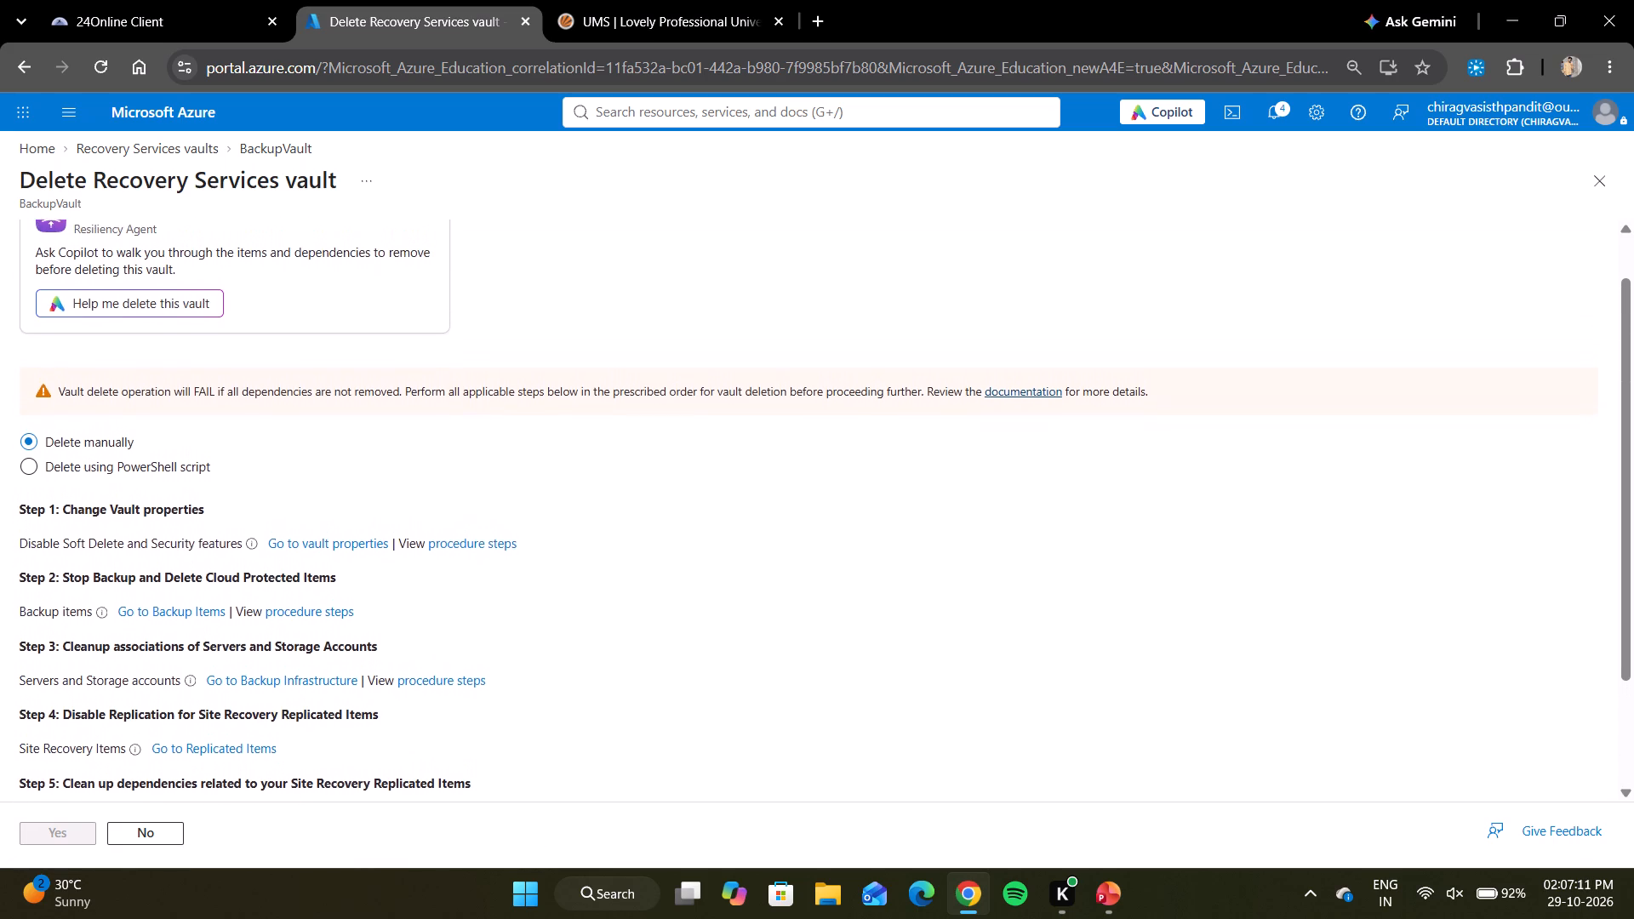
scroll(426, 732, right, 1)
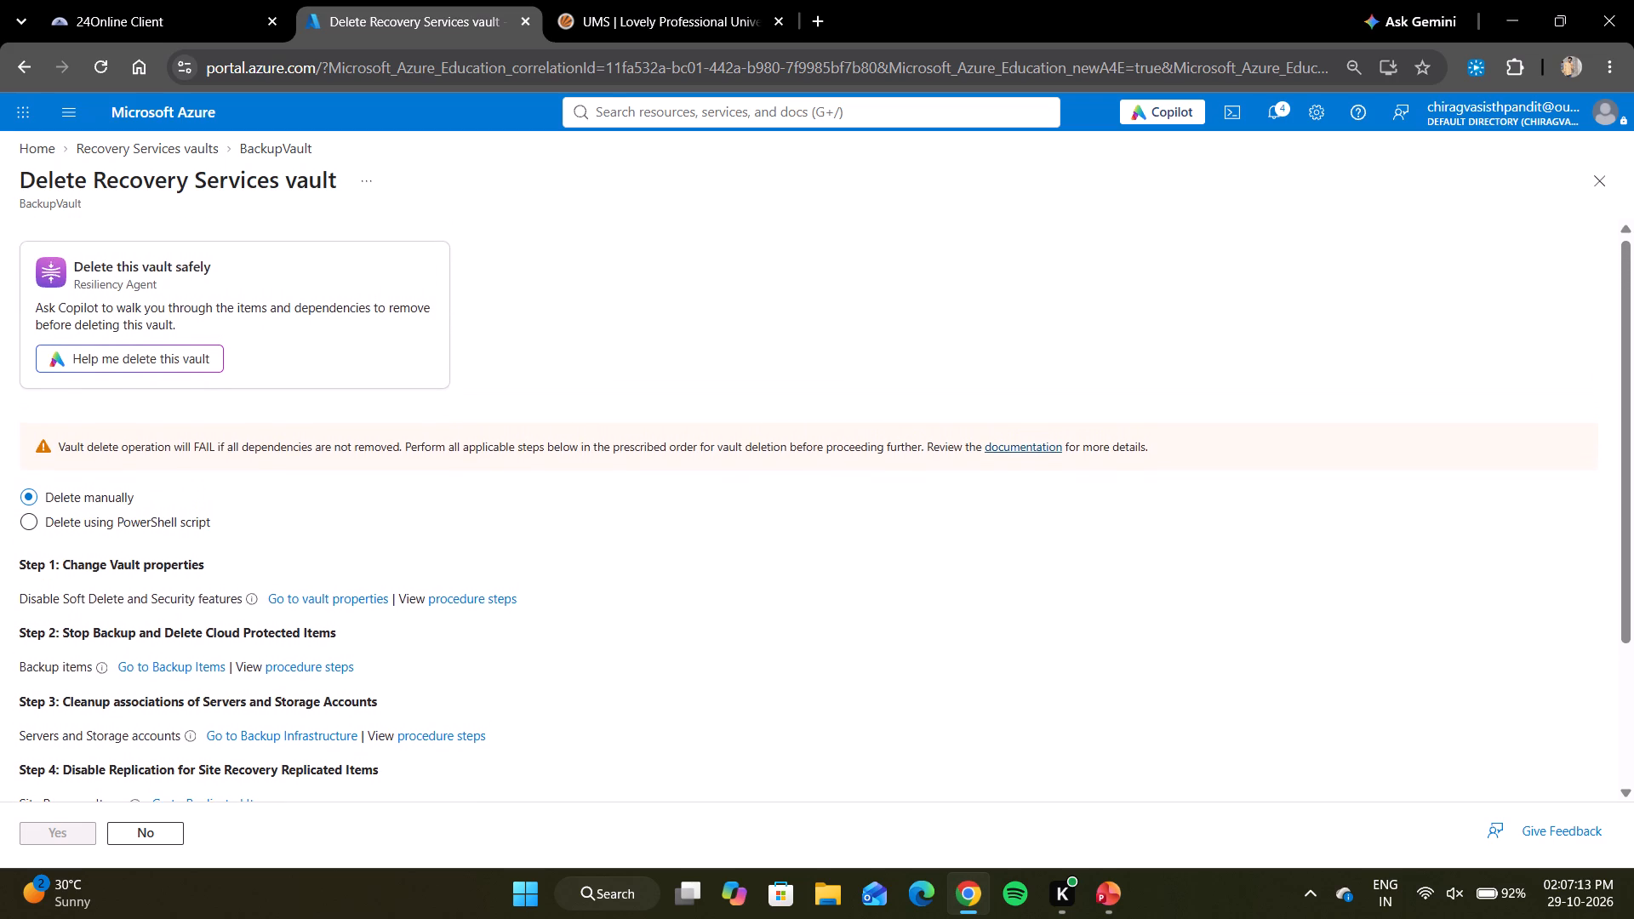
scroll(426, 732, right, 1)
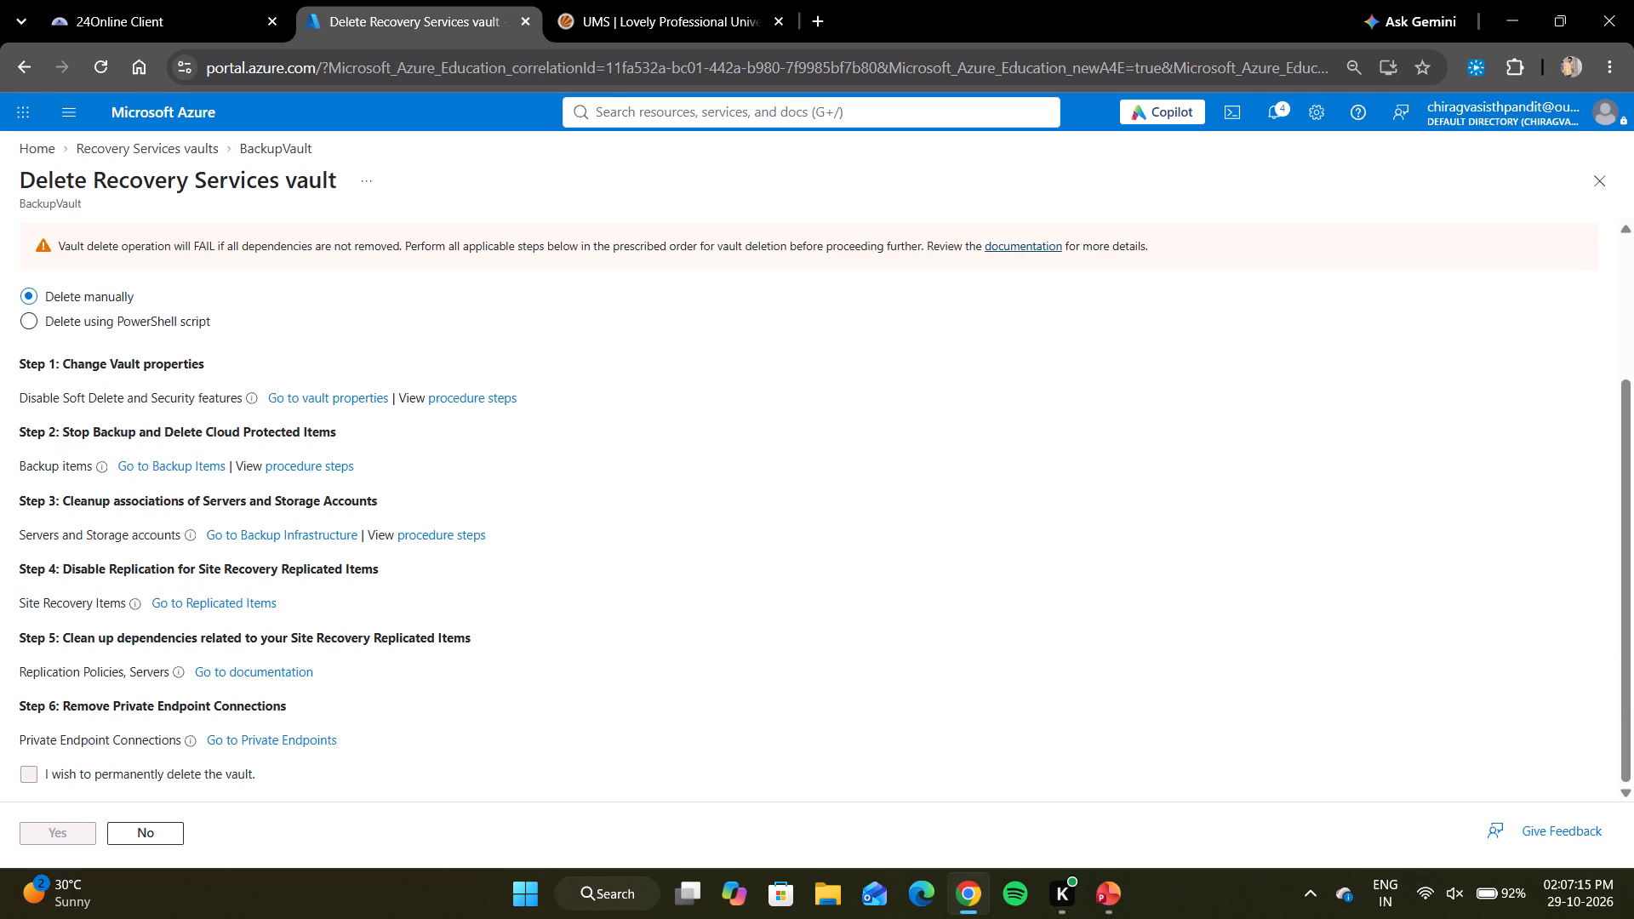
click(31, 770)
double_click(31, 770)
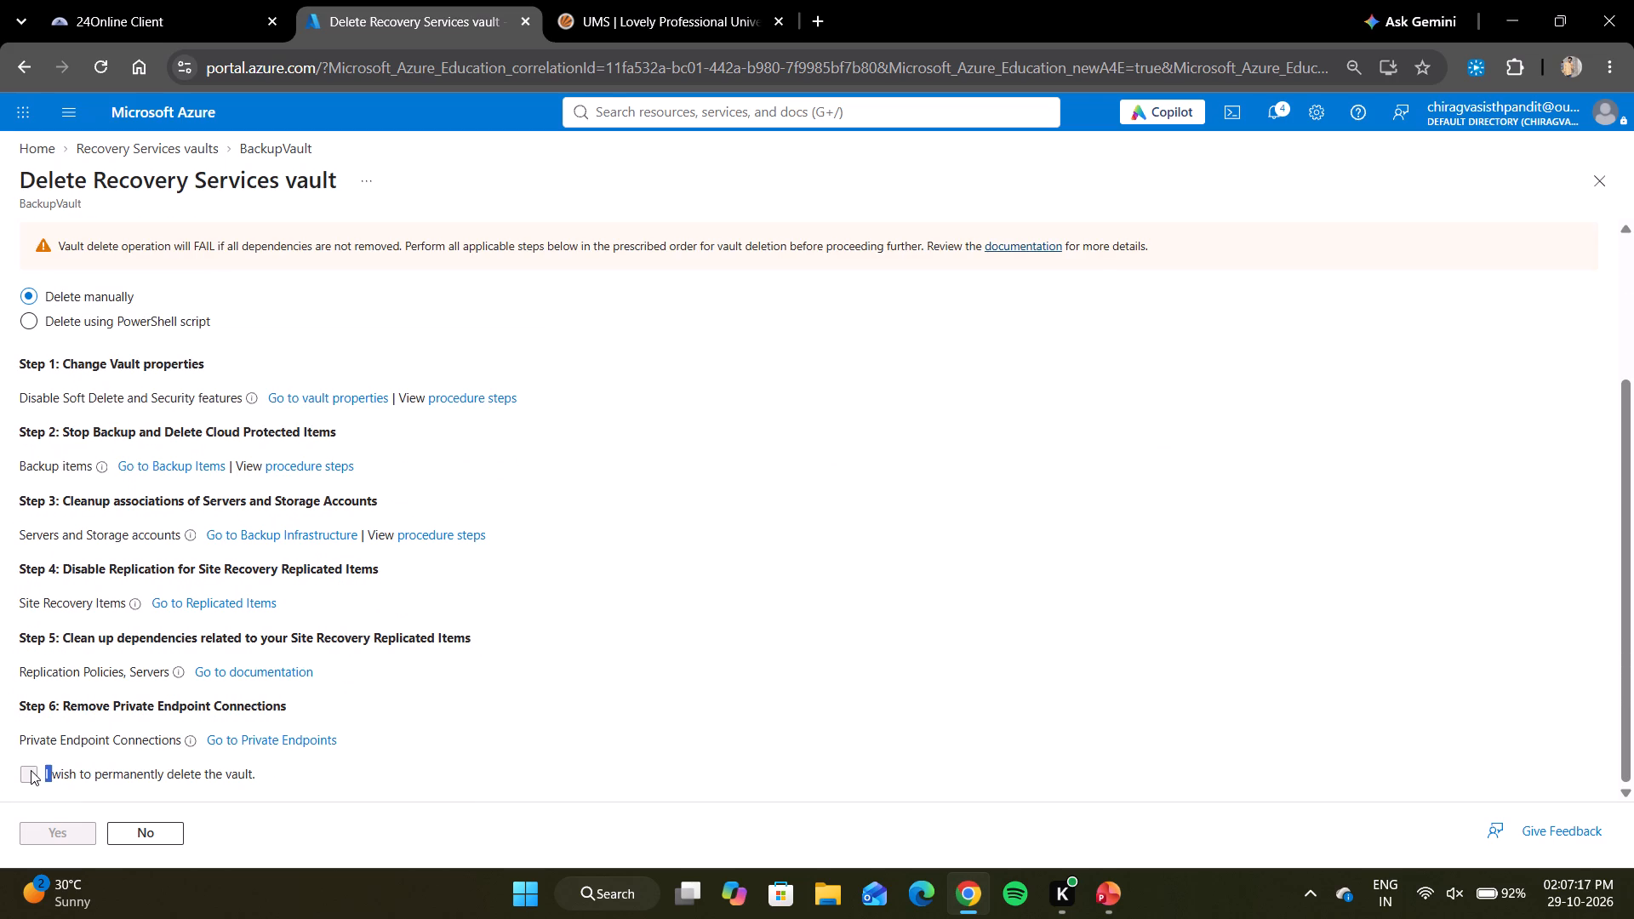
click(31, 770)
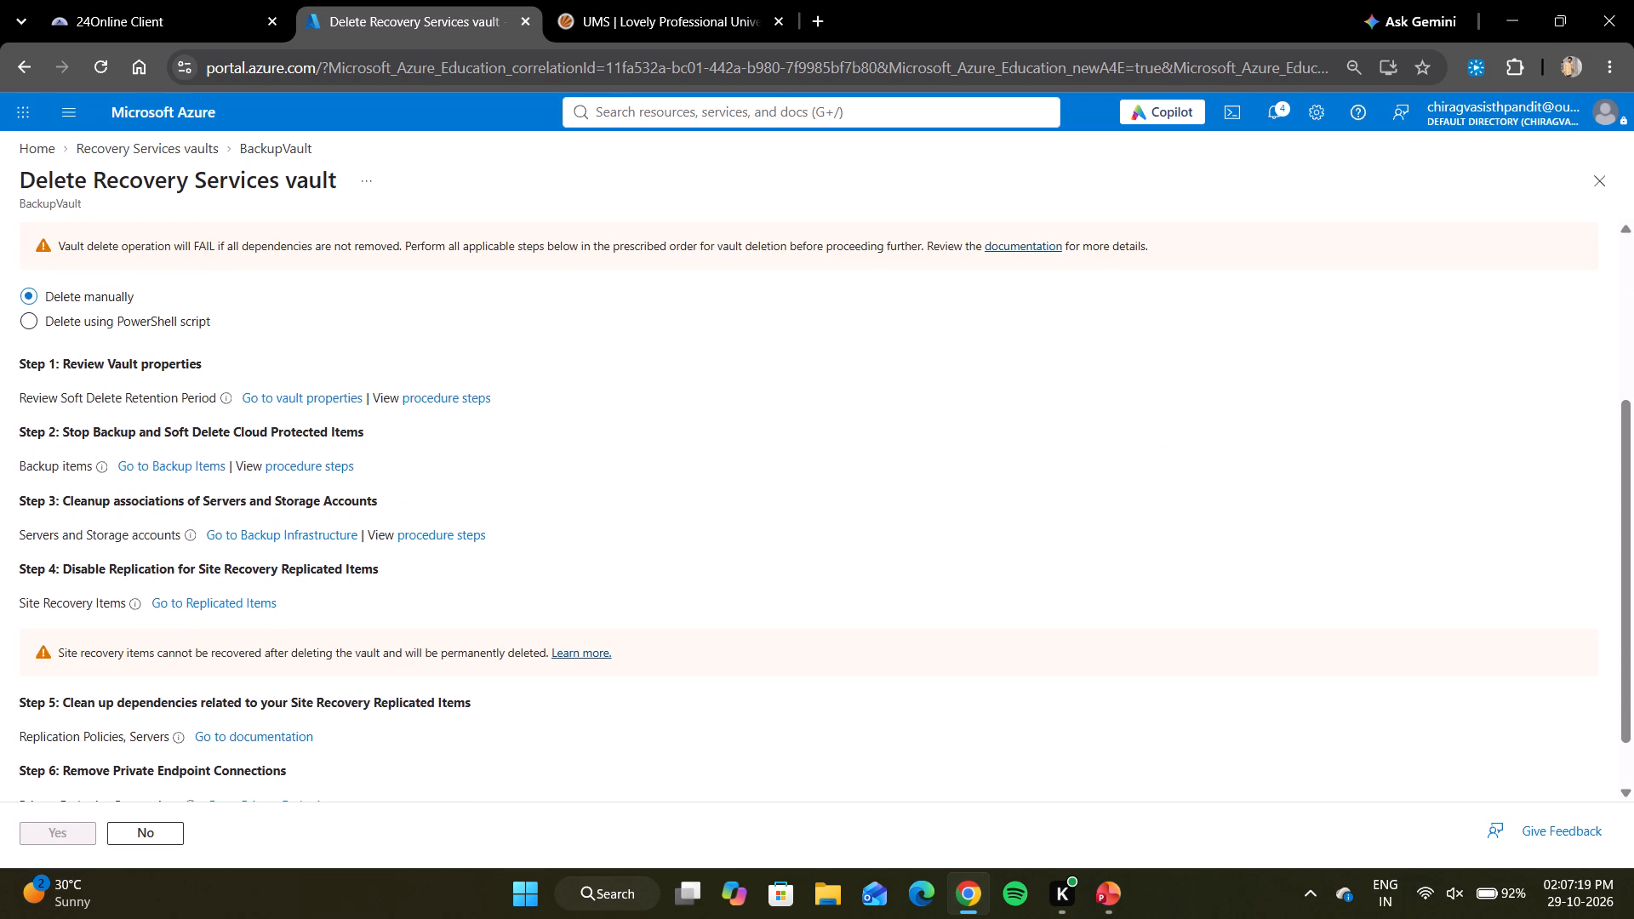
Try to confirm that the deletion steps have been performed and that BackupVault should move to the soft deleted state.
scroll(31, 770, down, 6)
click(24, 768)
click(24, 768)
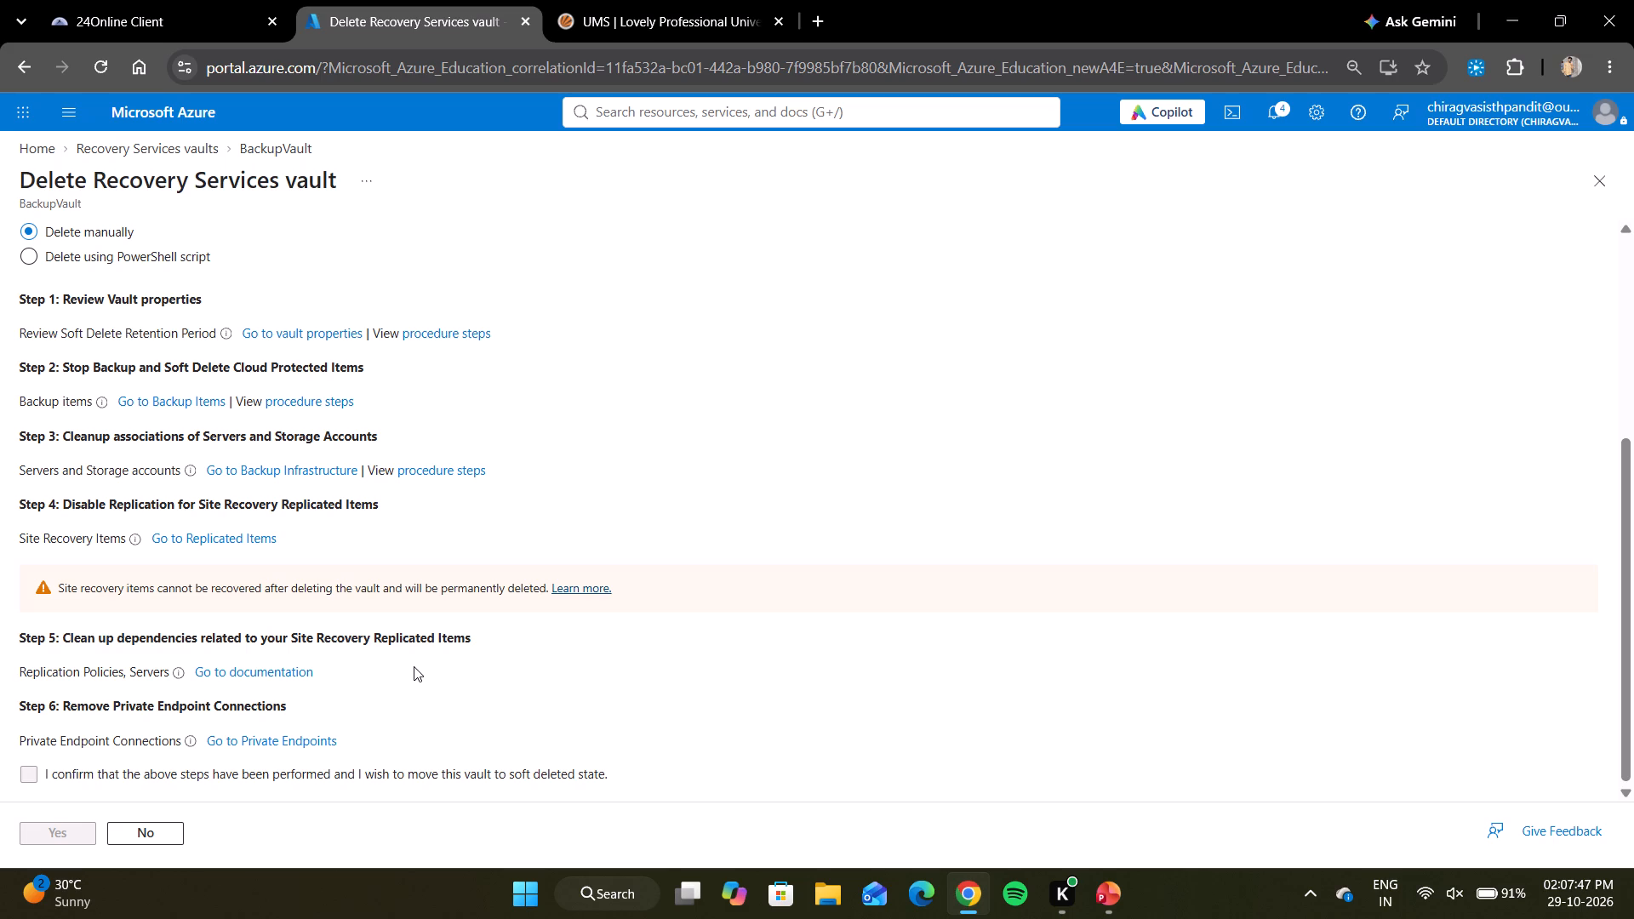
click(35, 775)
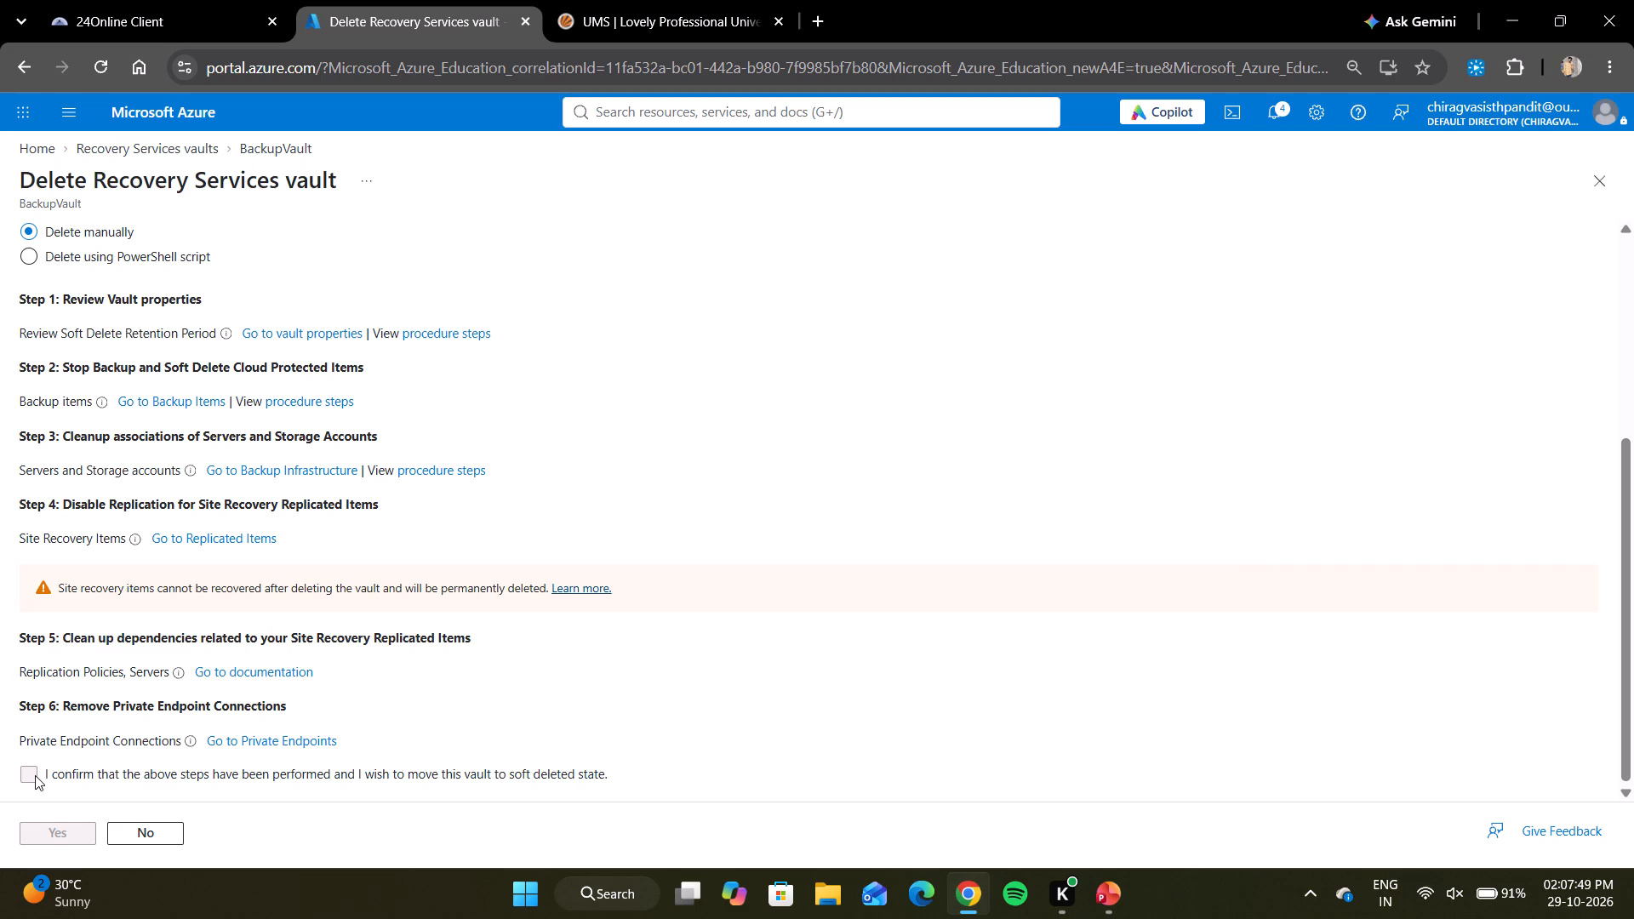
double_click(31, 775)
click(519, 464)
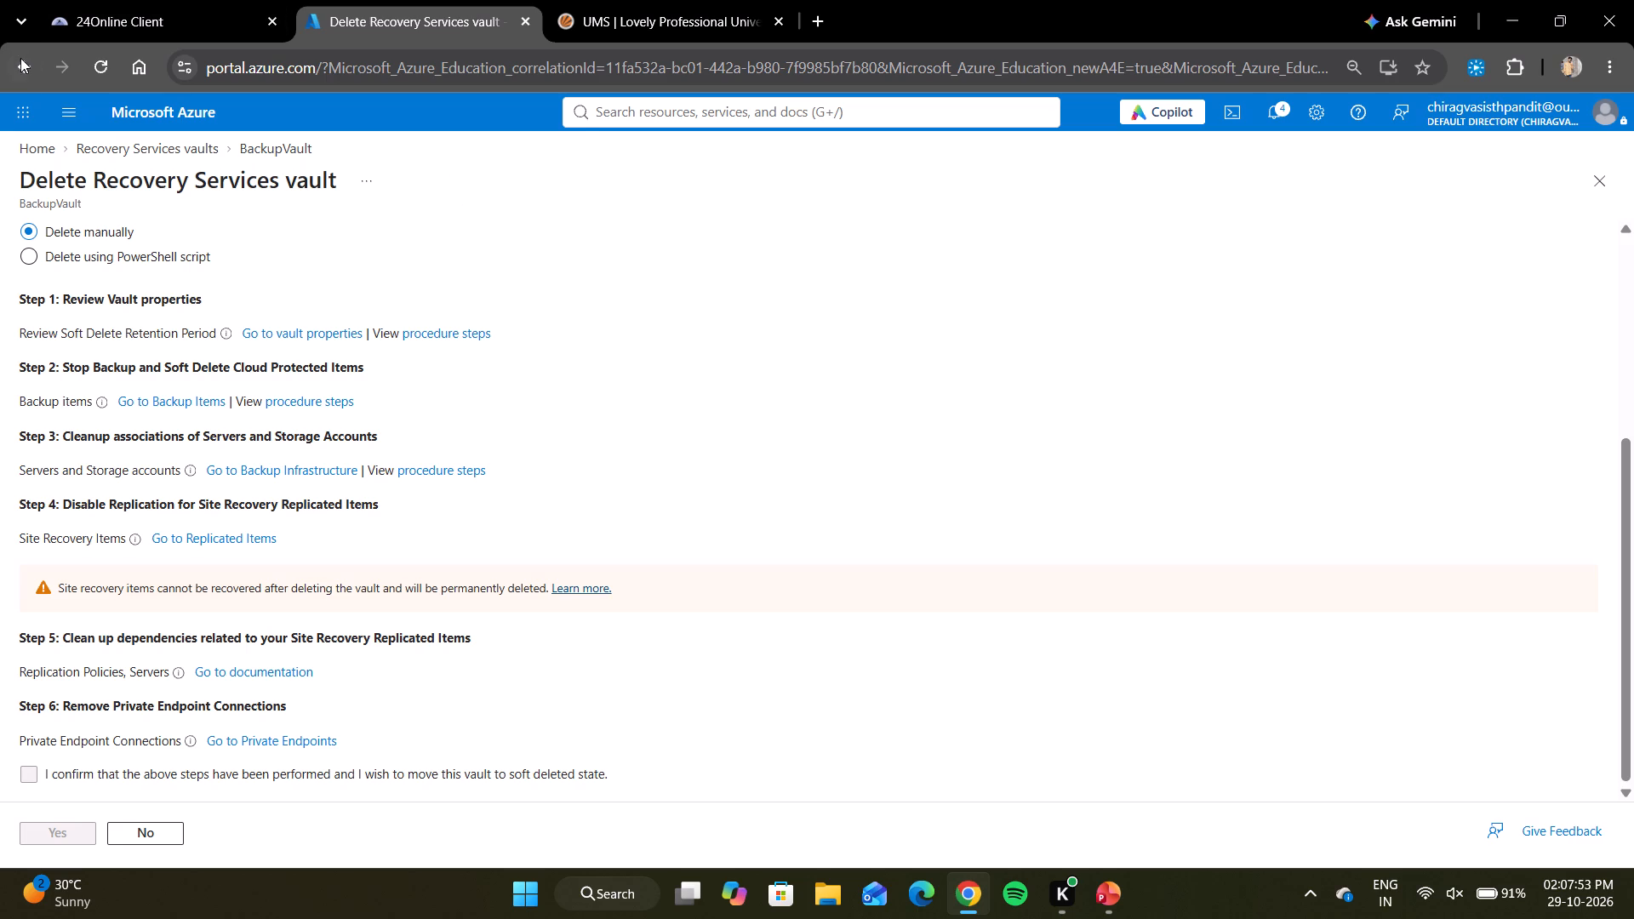
Leave BackupVault's deletion page, open the TestRG resource group from the portal home, and delete it, confirming with the name TestRG.
click(22, 60)
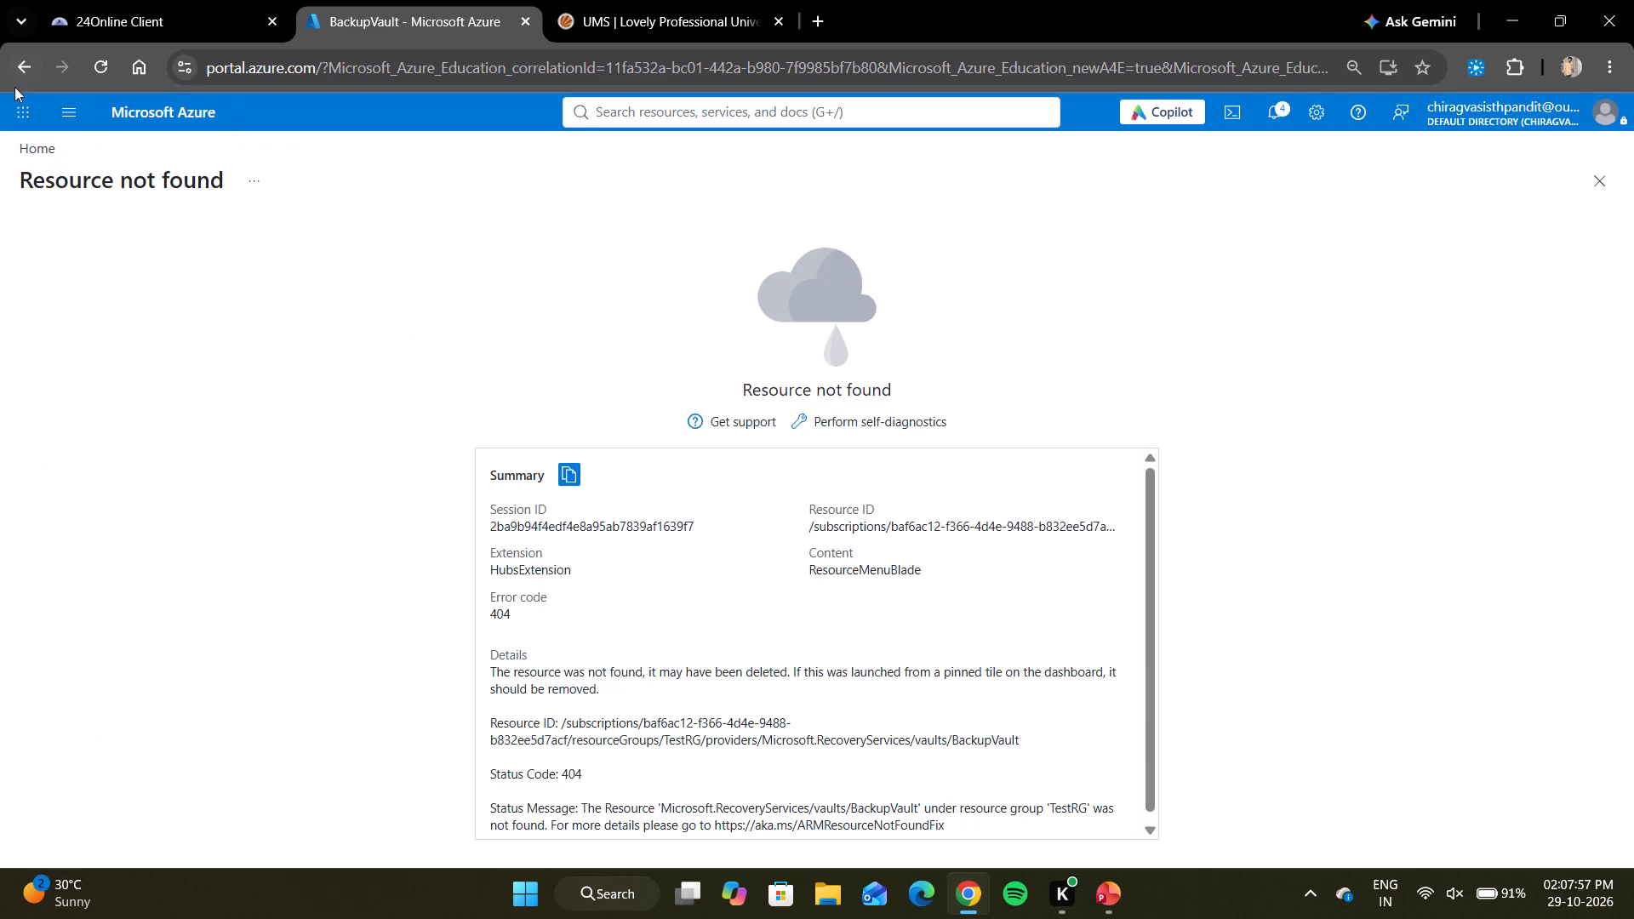
click(35, 146)
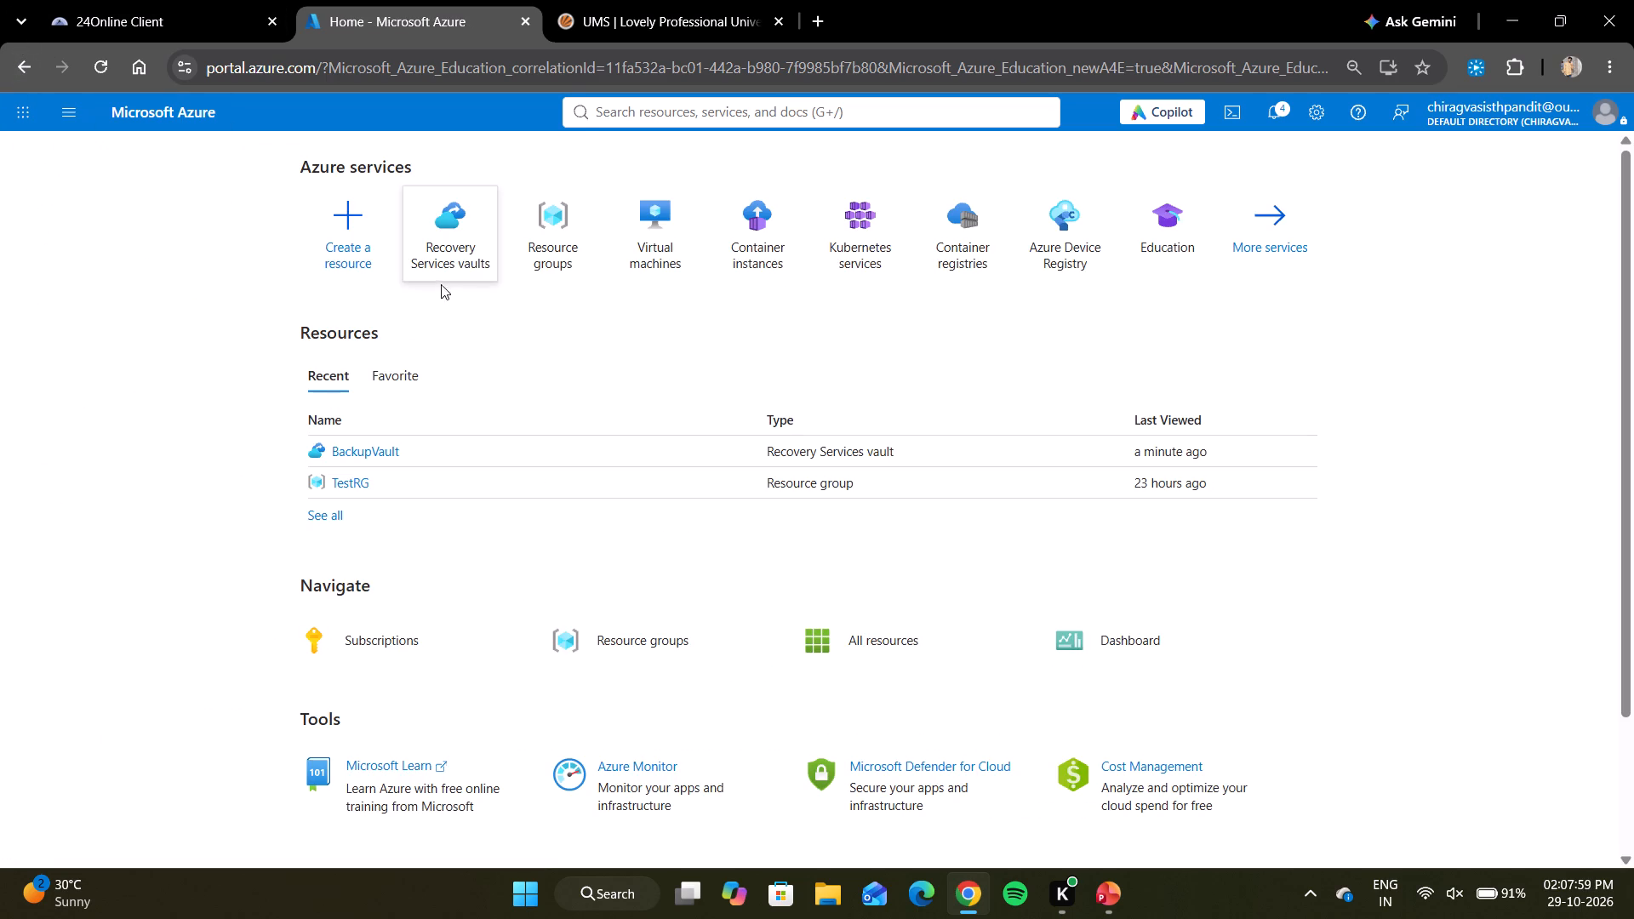
click(533, 237)
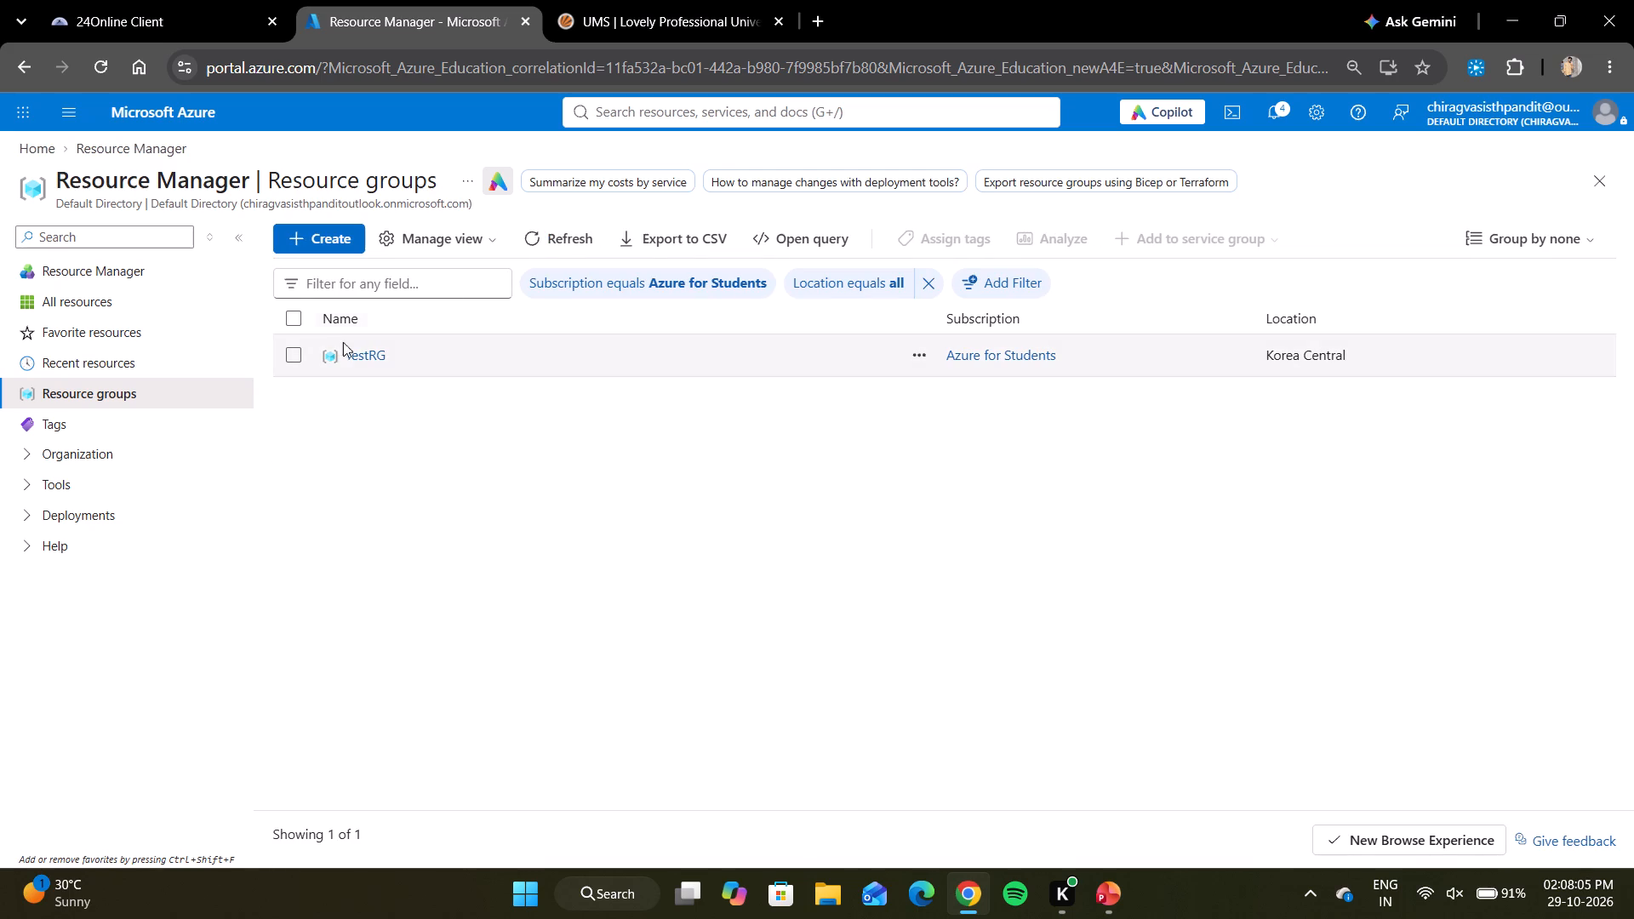
click(371, 360)
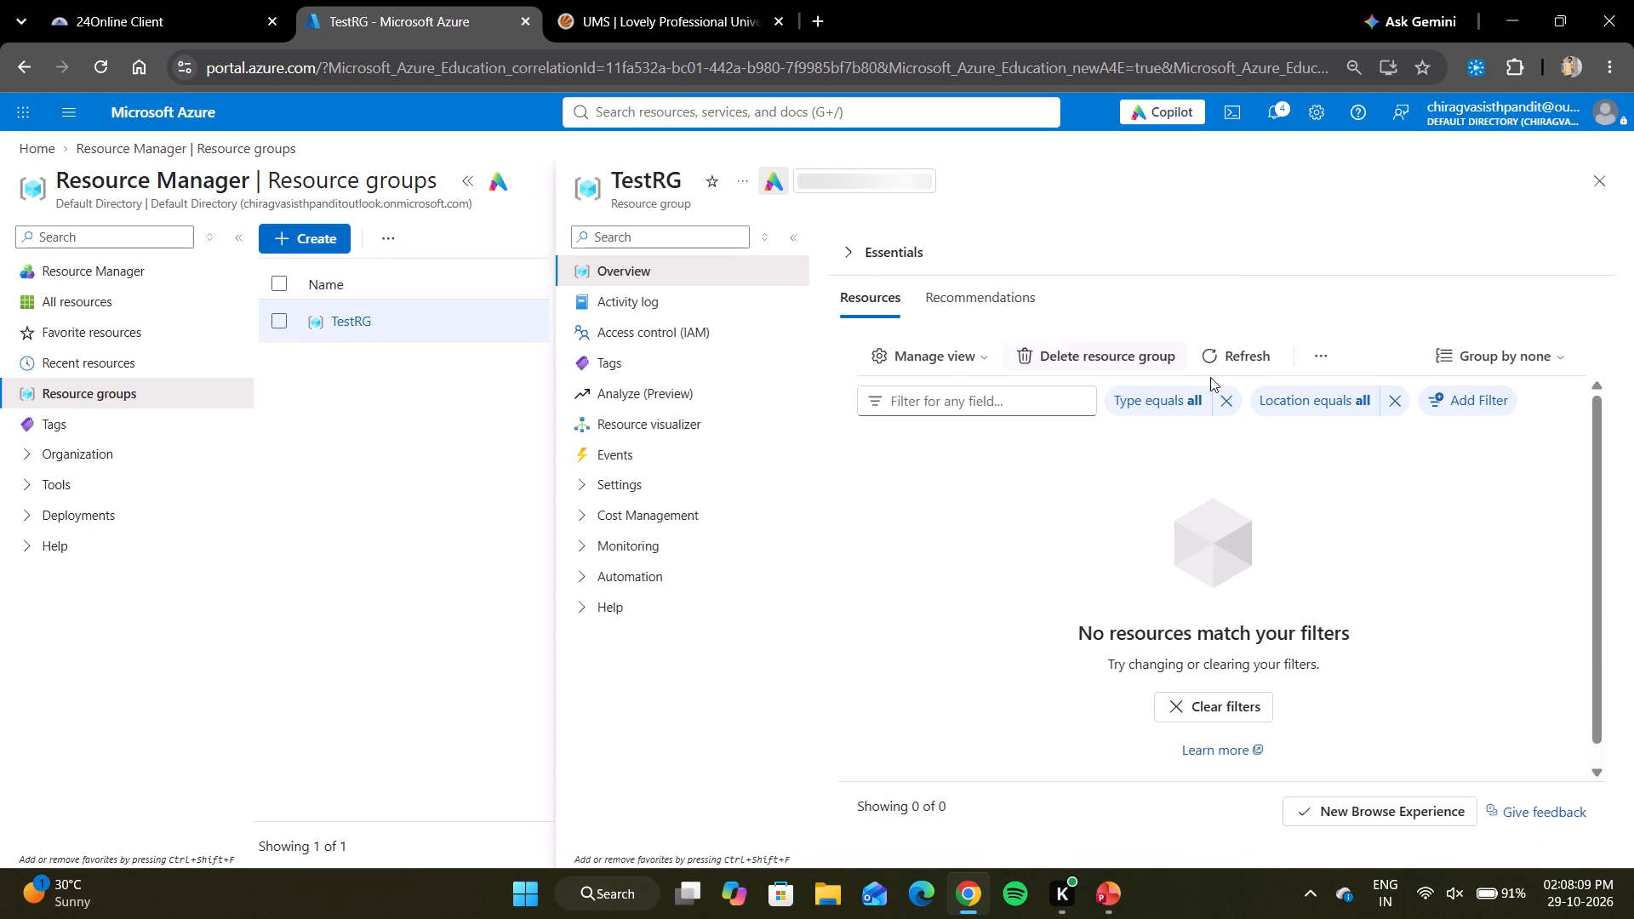
click(1173, 357)
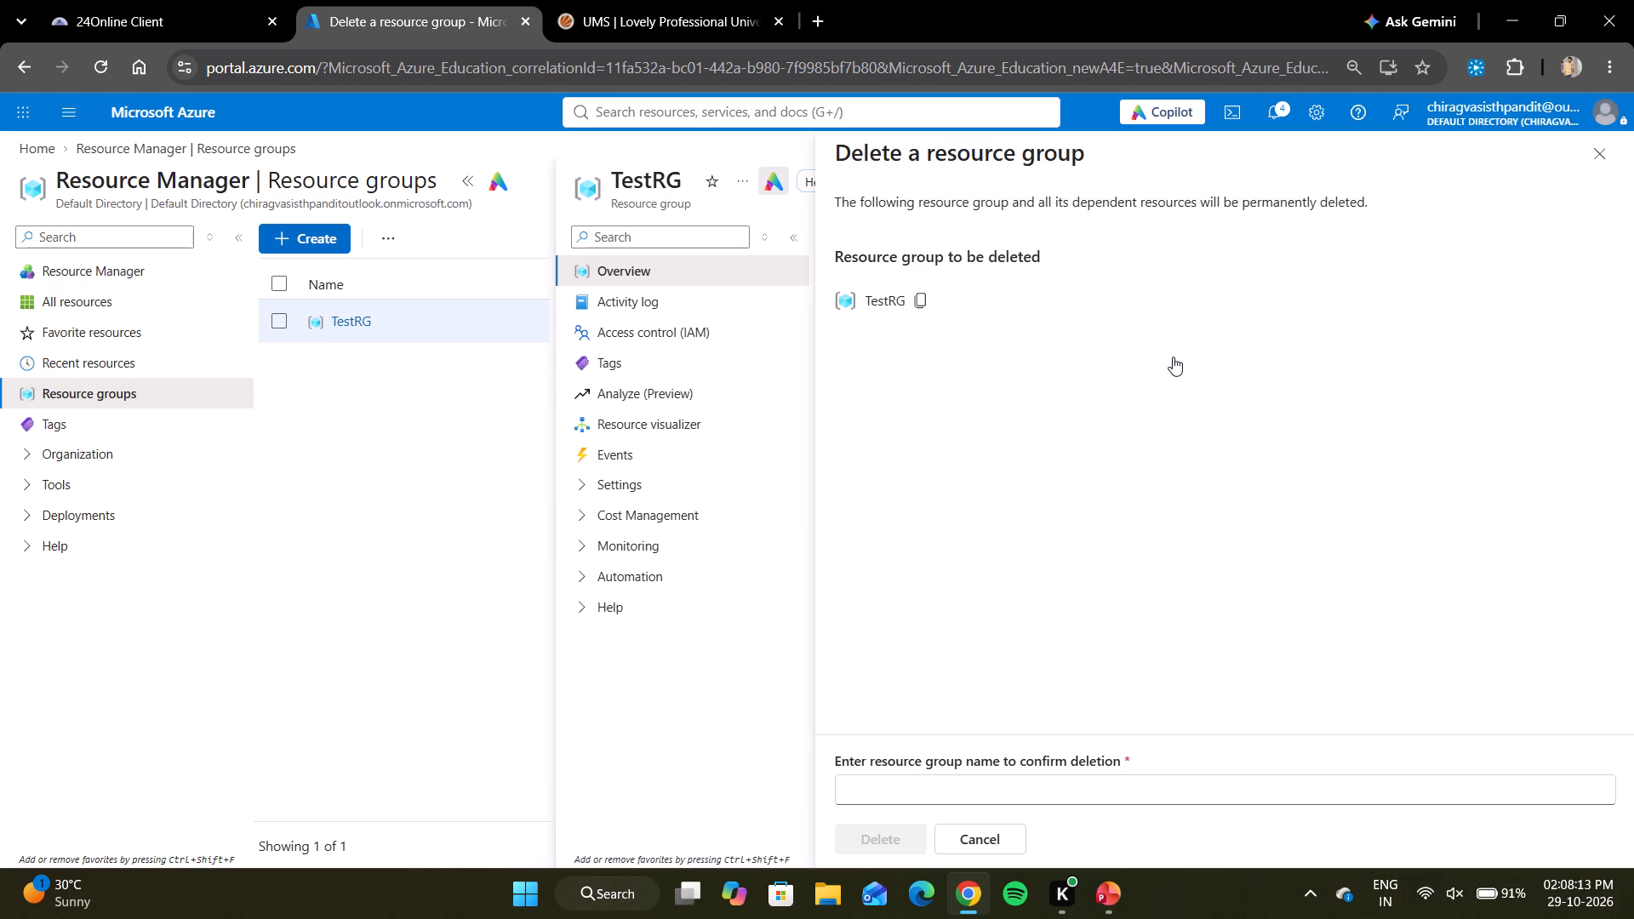
click(930, 300)
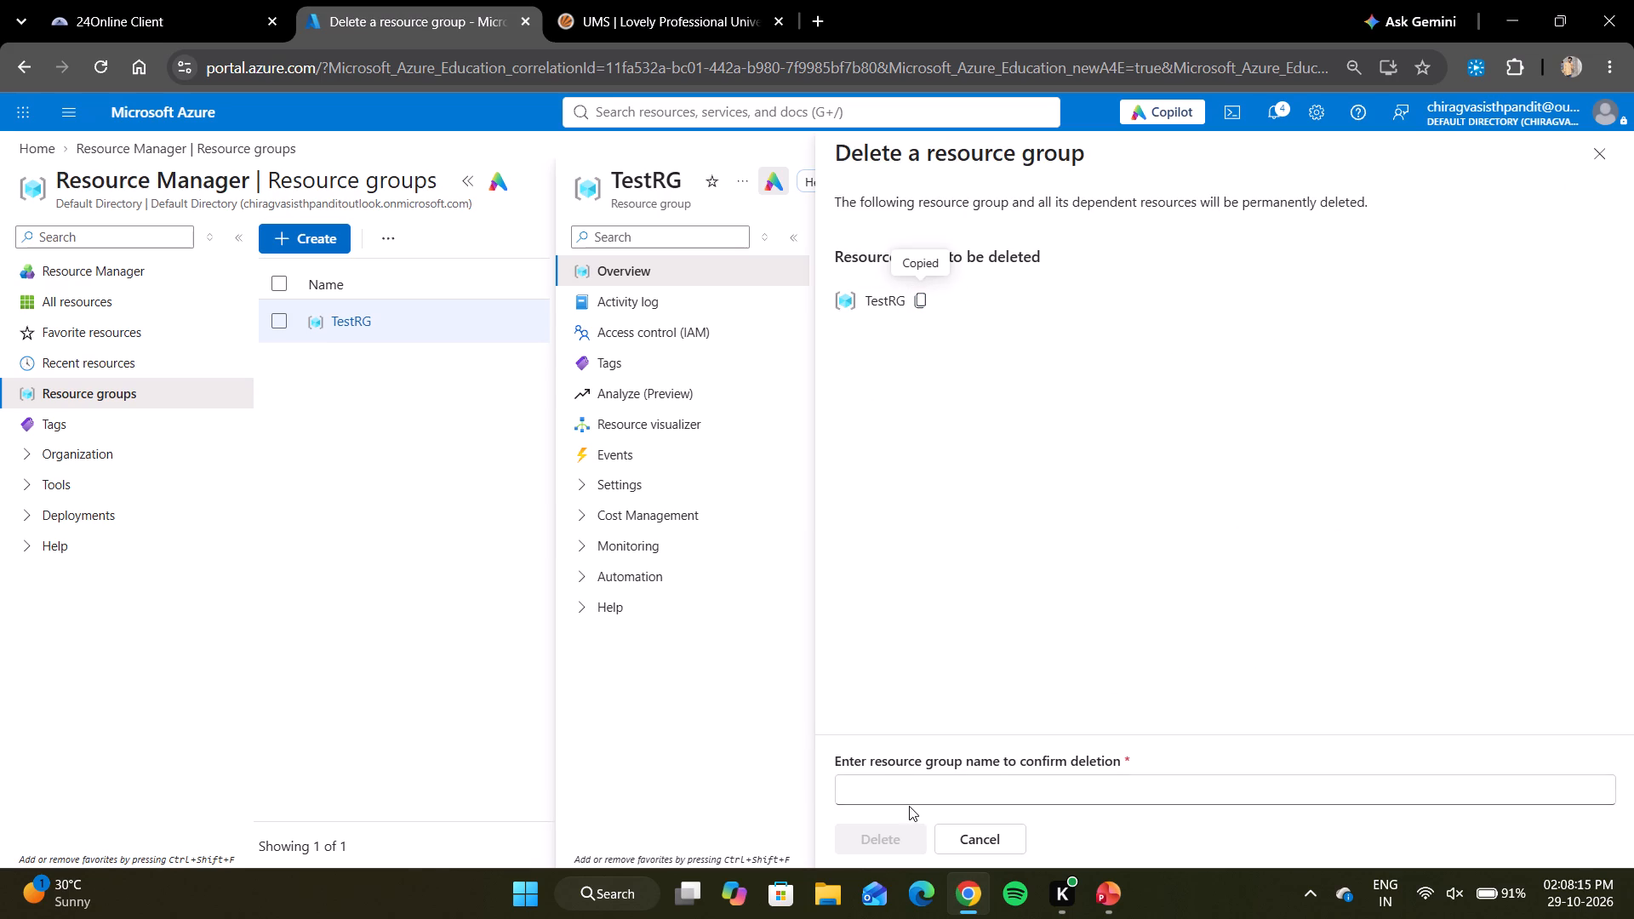
click(908, 793)
key(ctrl+v)
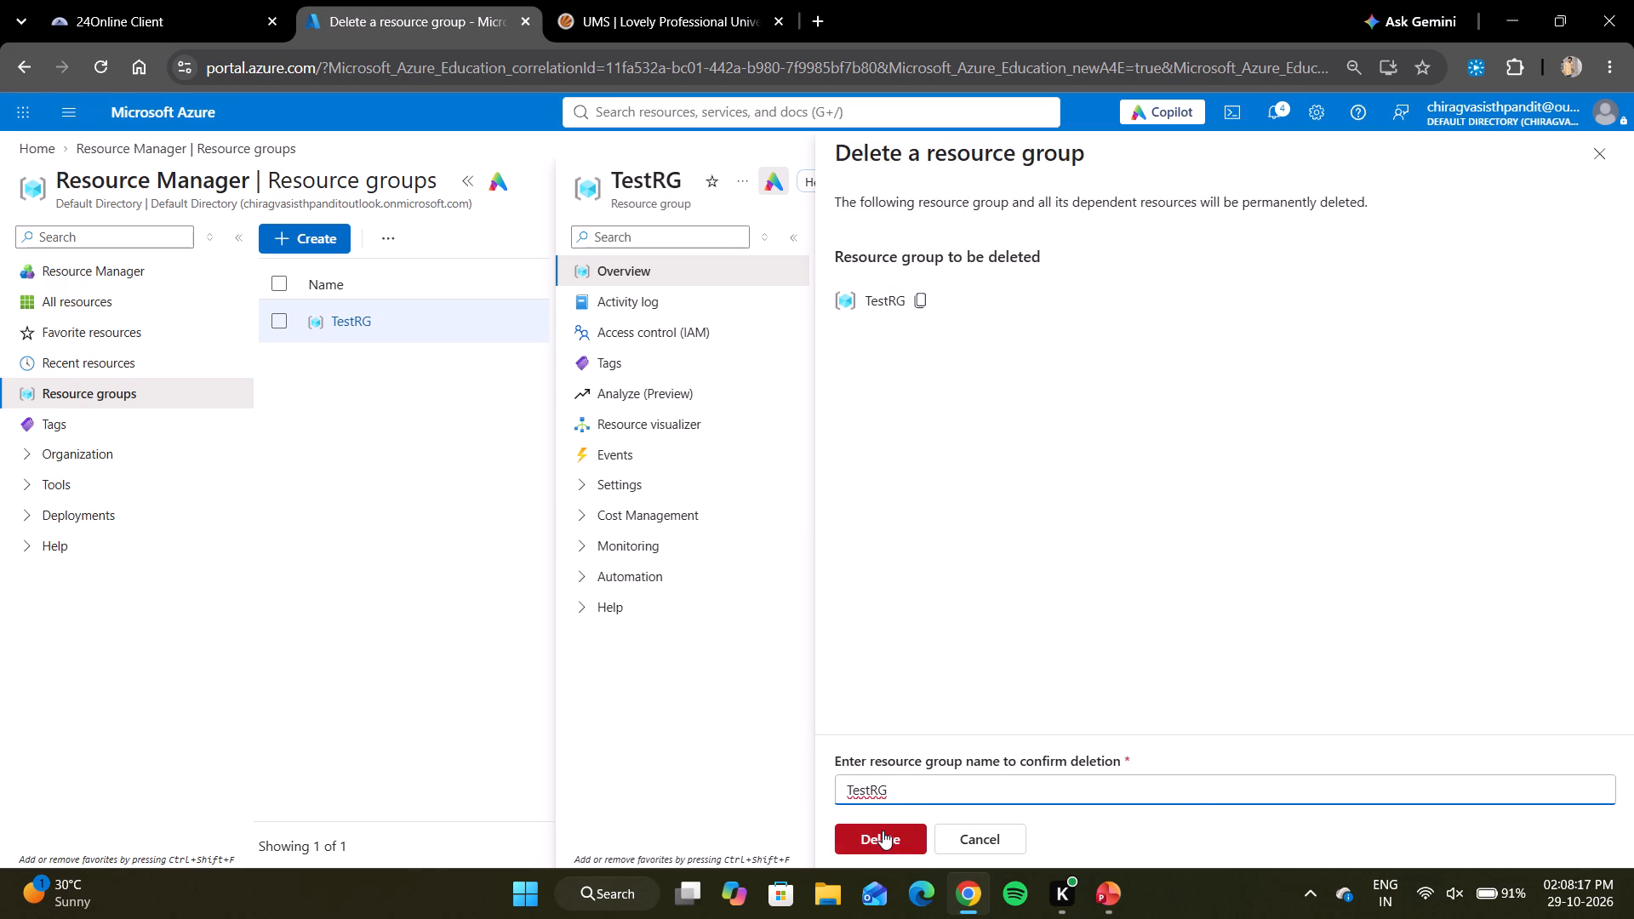
click(883, 831)
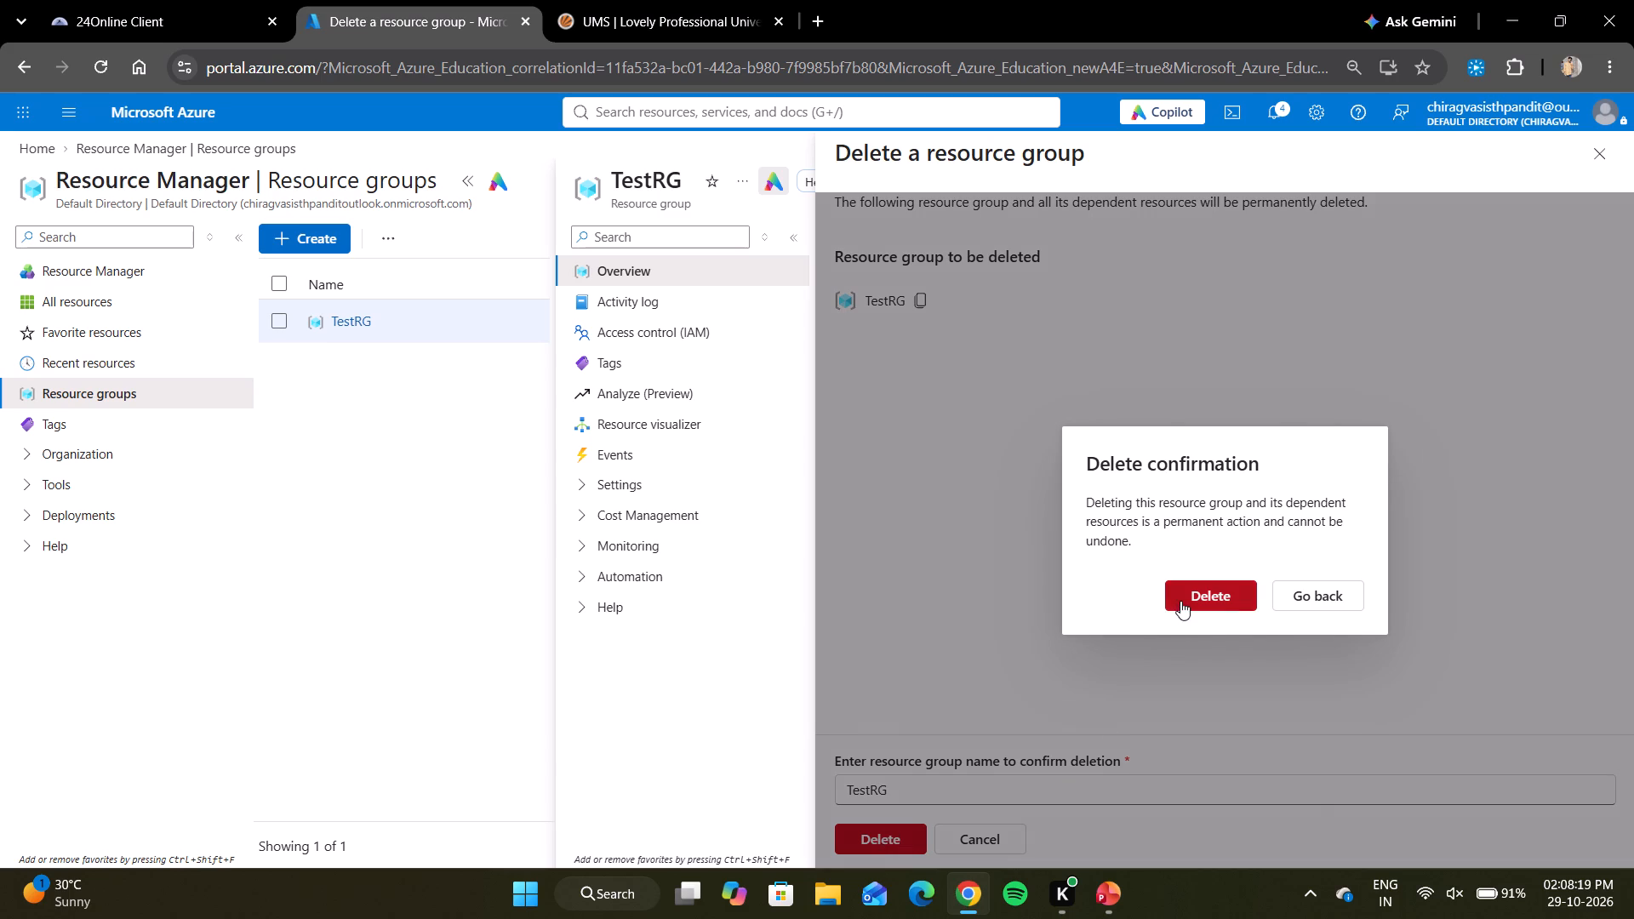
click(1180, 601)
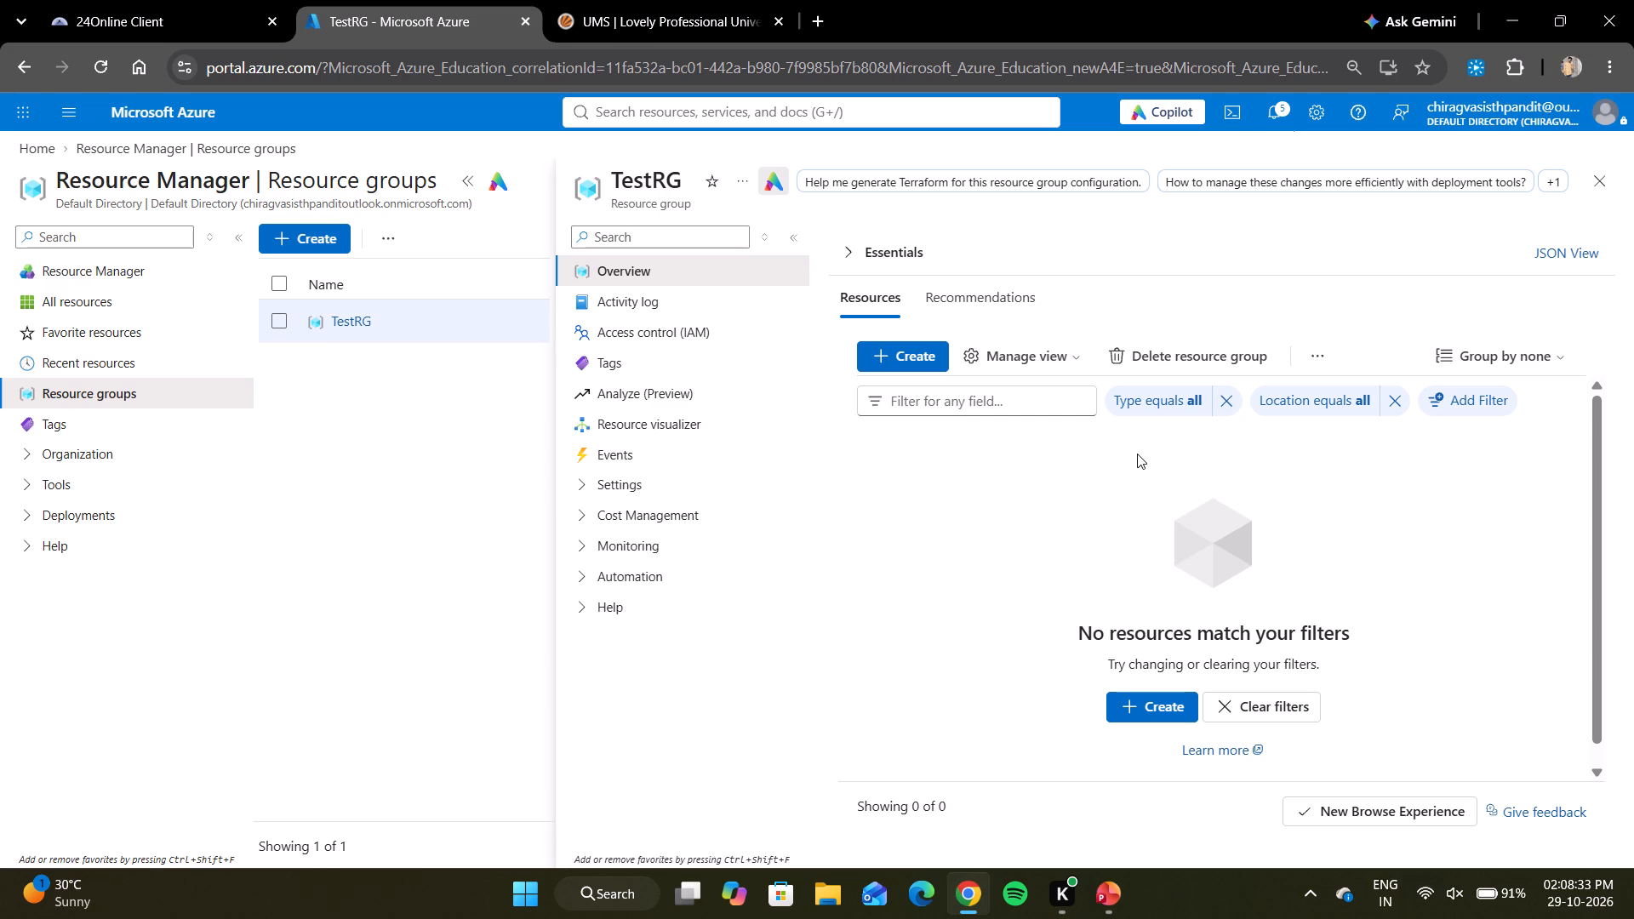
Switch to the department electives presentation in PowerPoint and read through the CSE476 Agentic AI and CSE406 Advanced Java Programming course slides.
click(1108, 887)
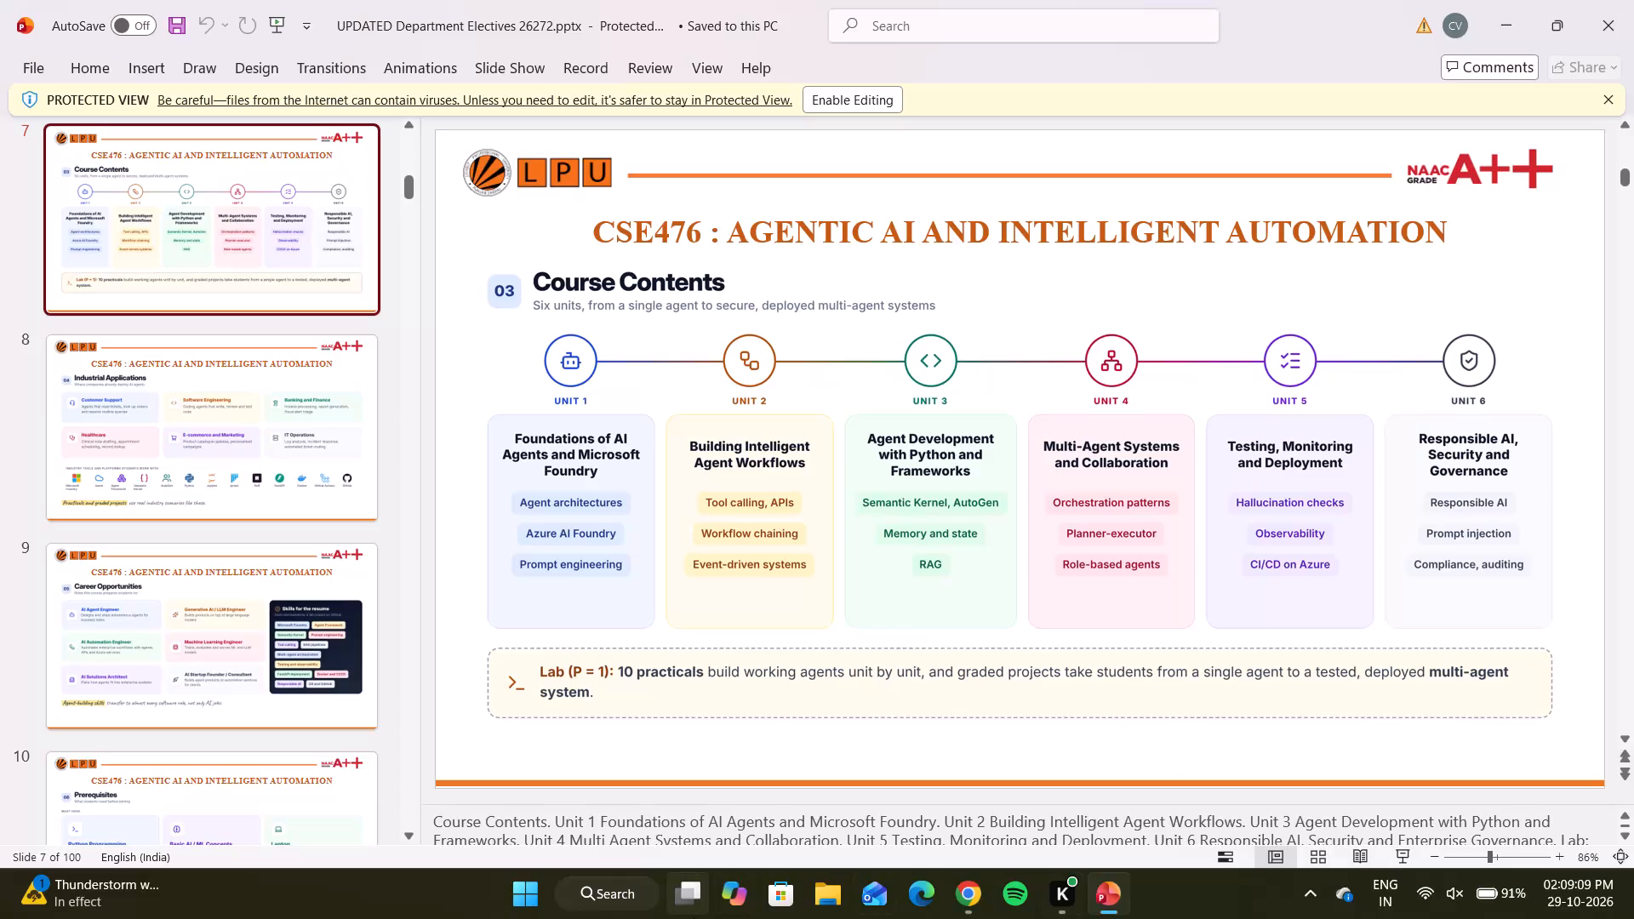
key(Down)
key(Down)
key(Down)
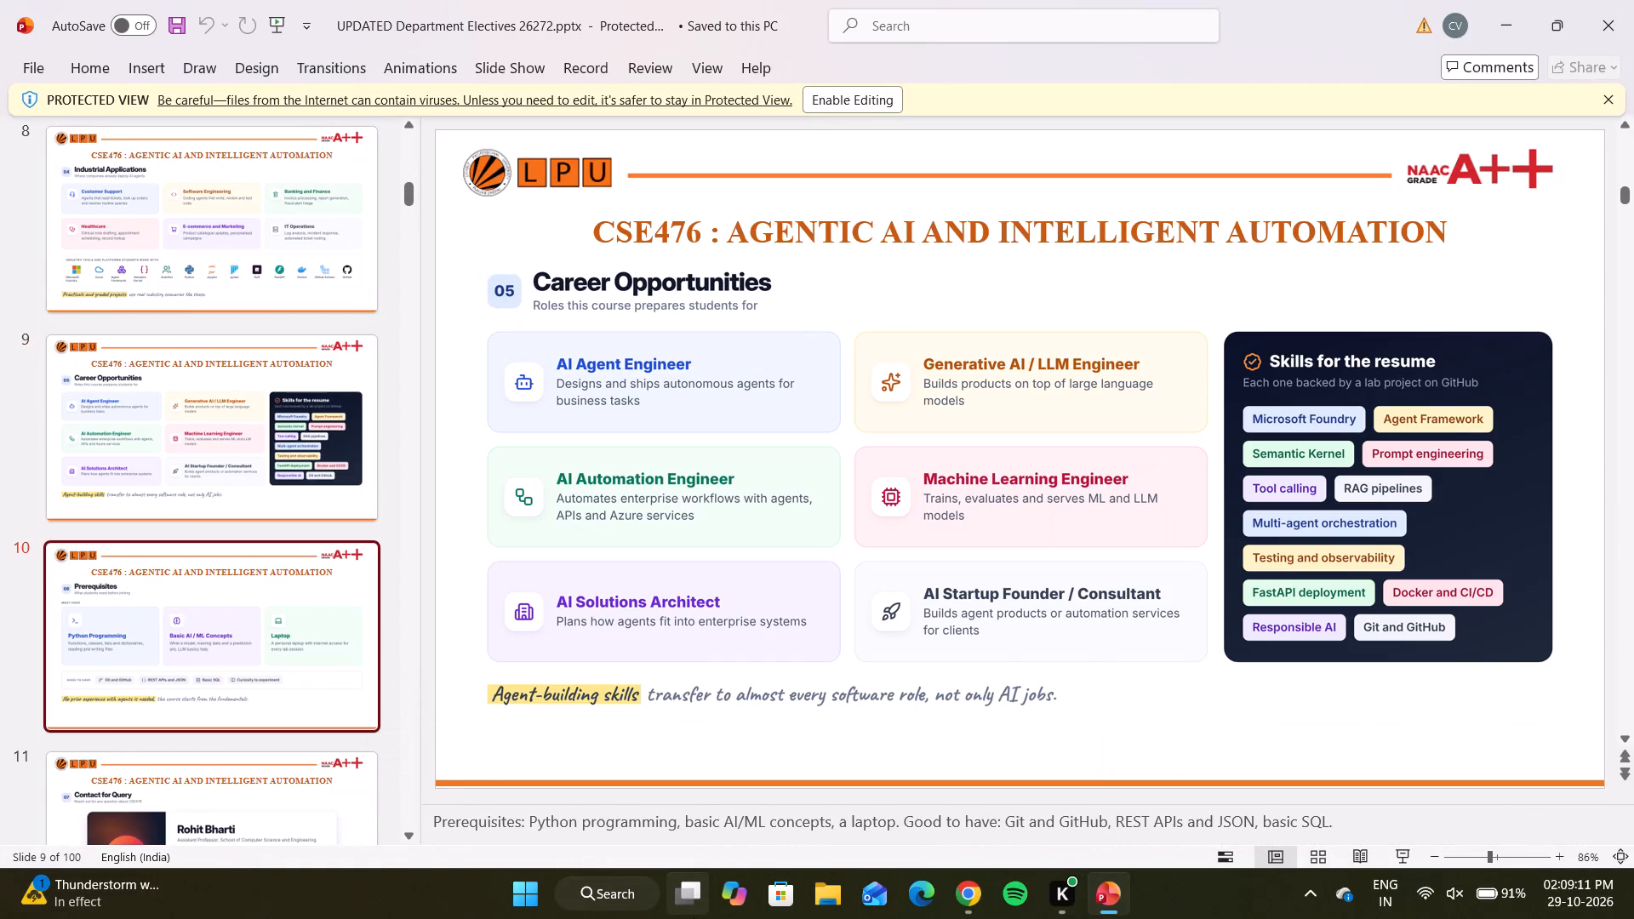
key(Down)
key(Down)
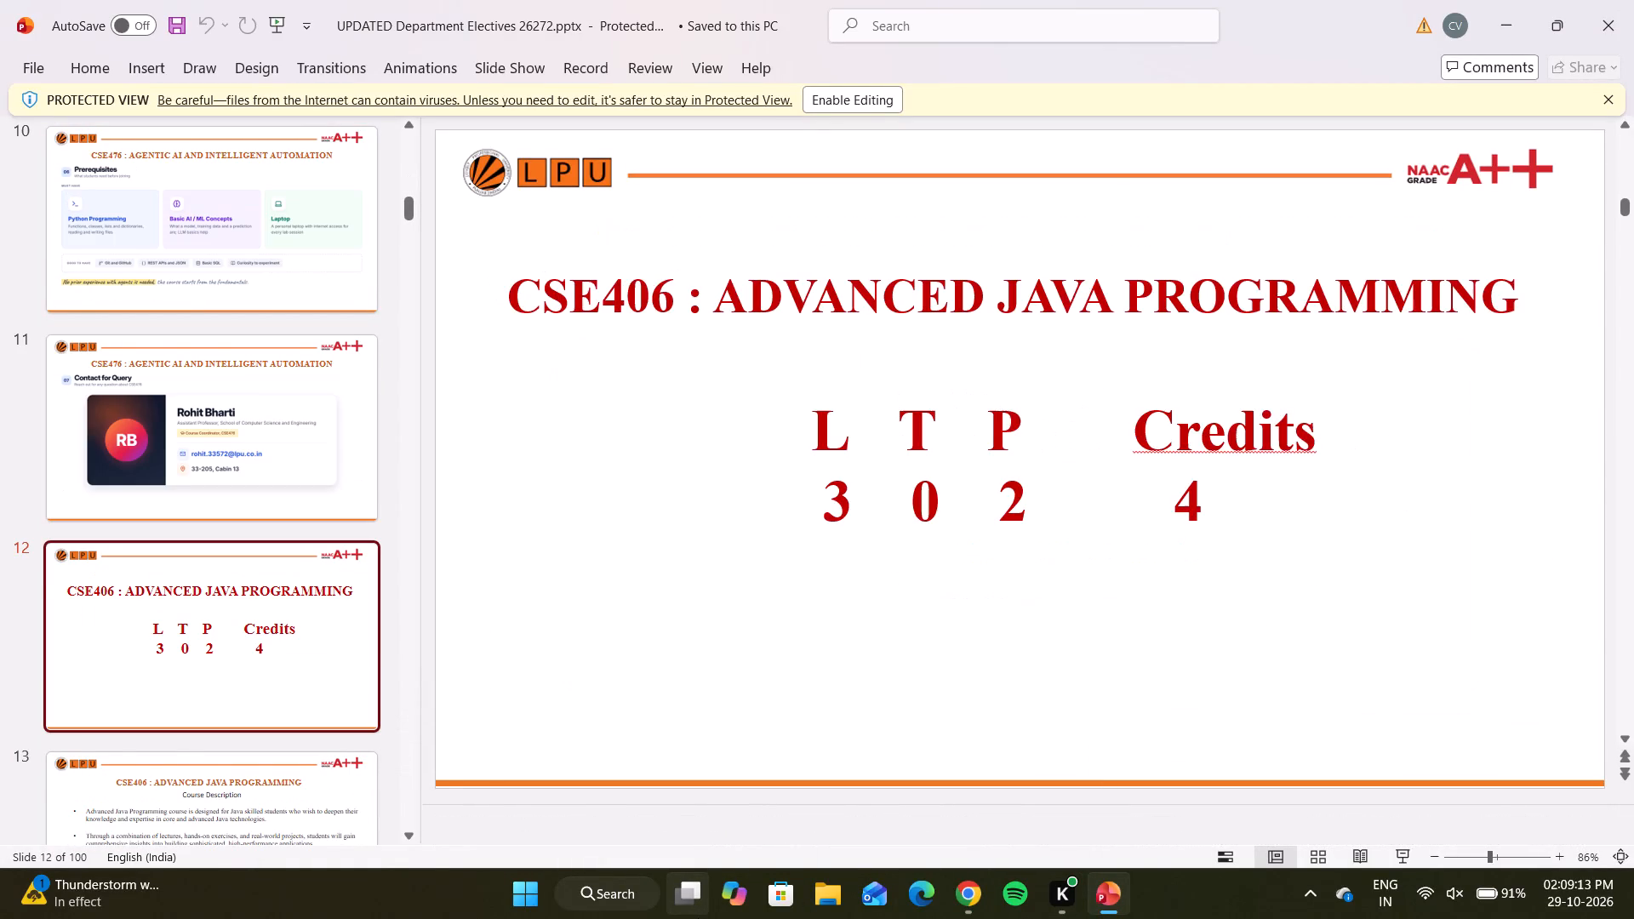
key(Down)
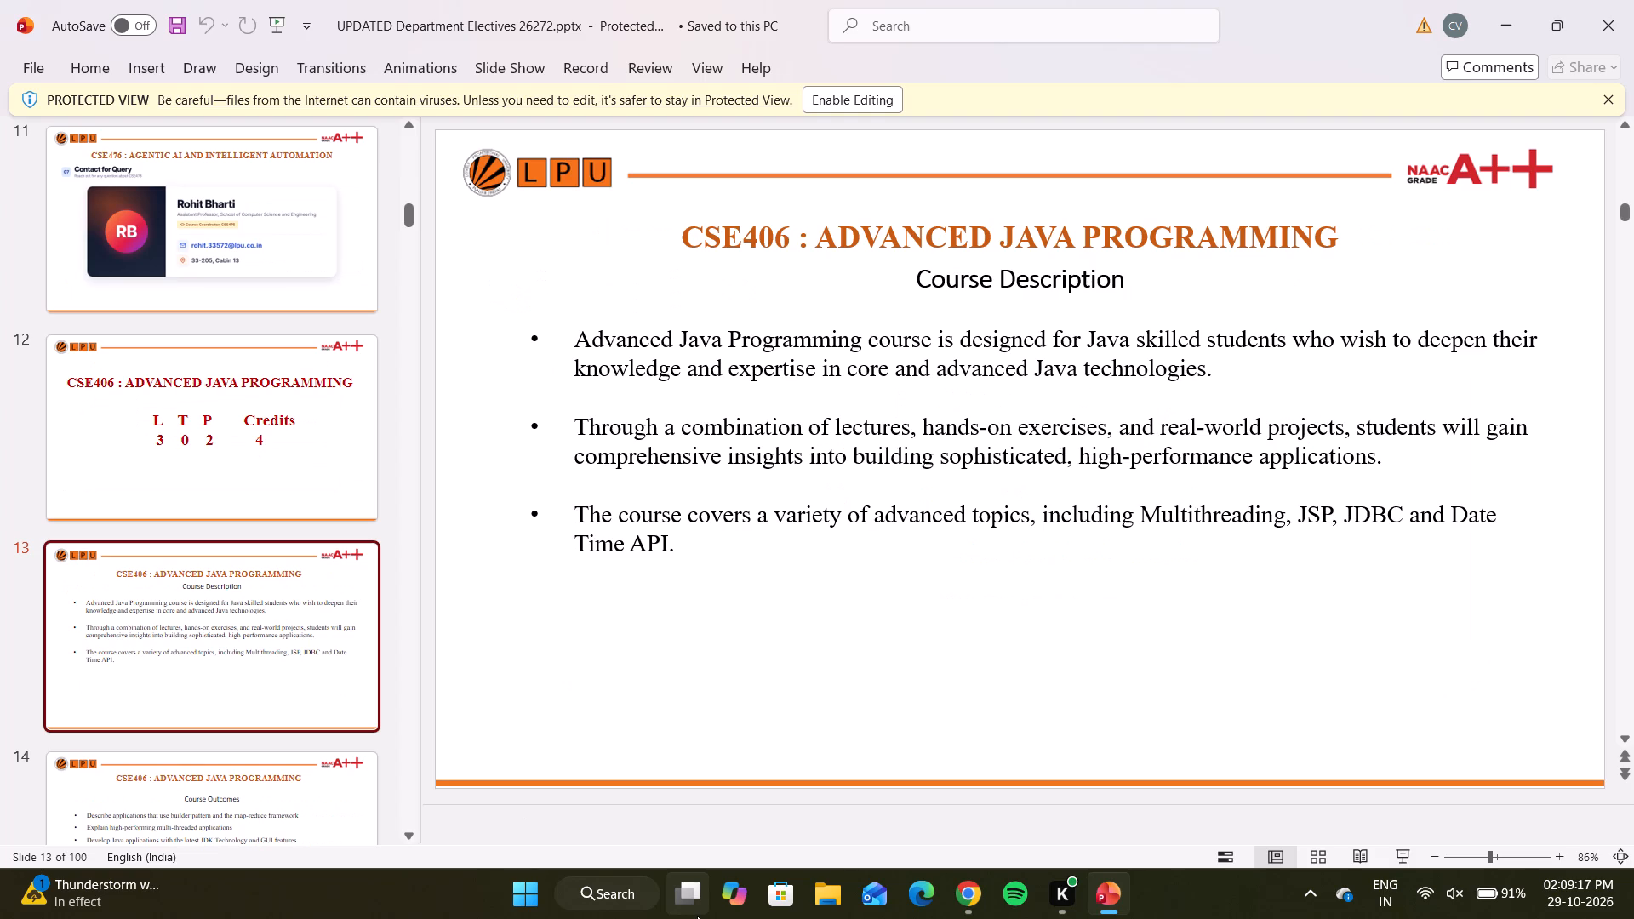
key(Up)
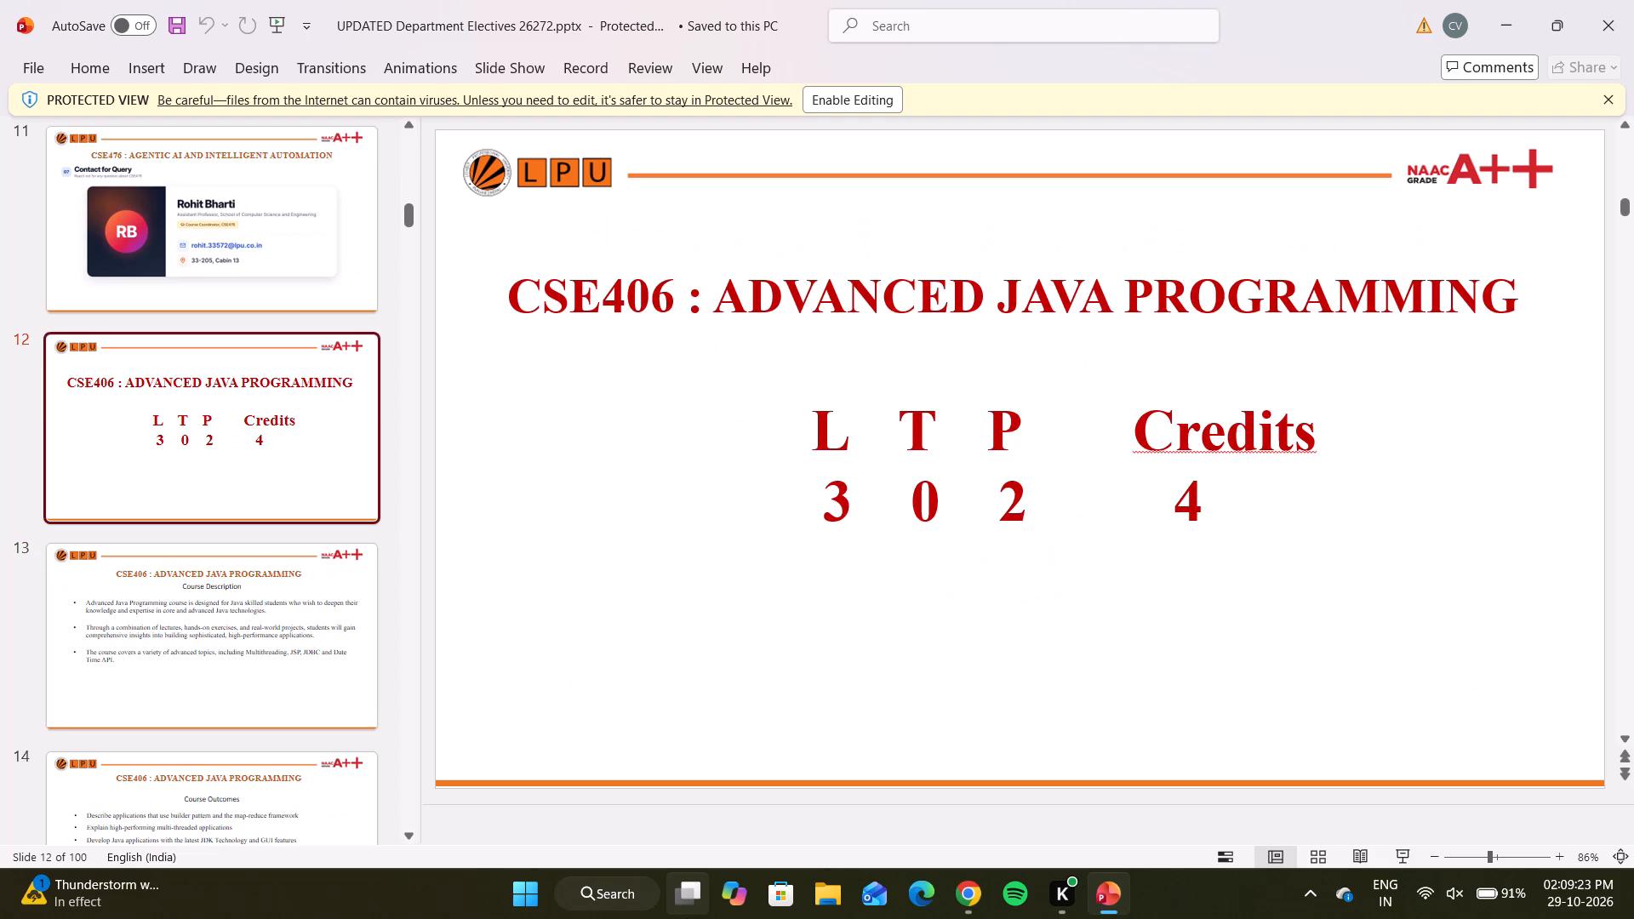
key(Down)
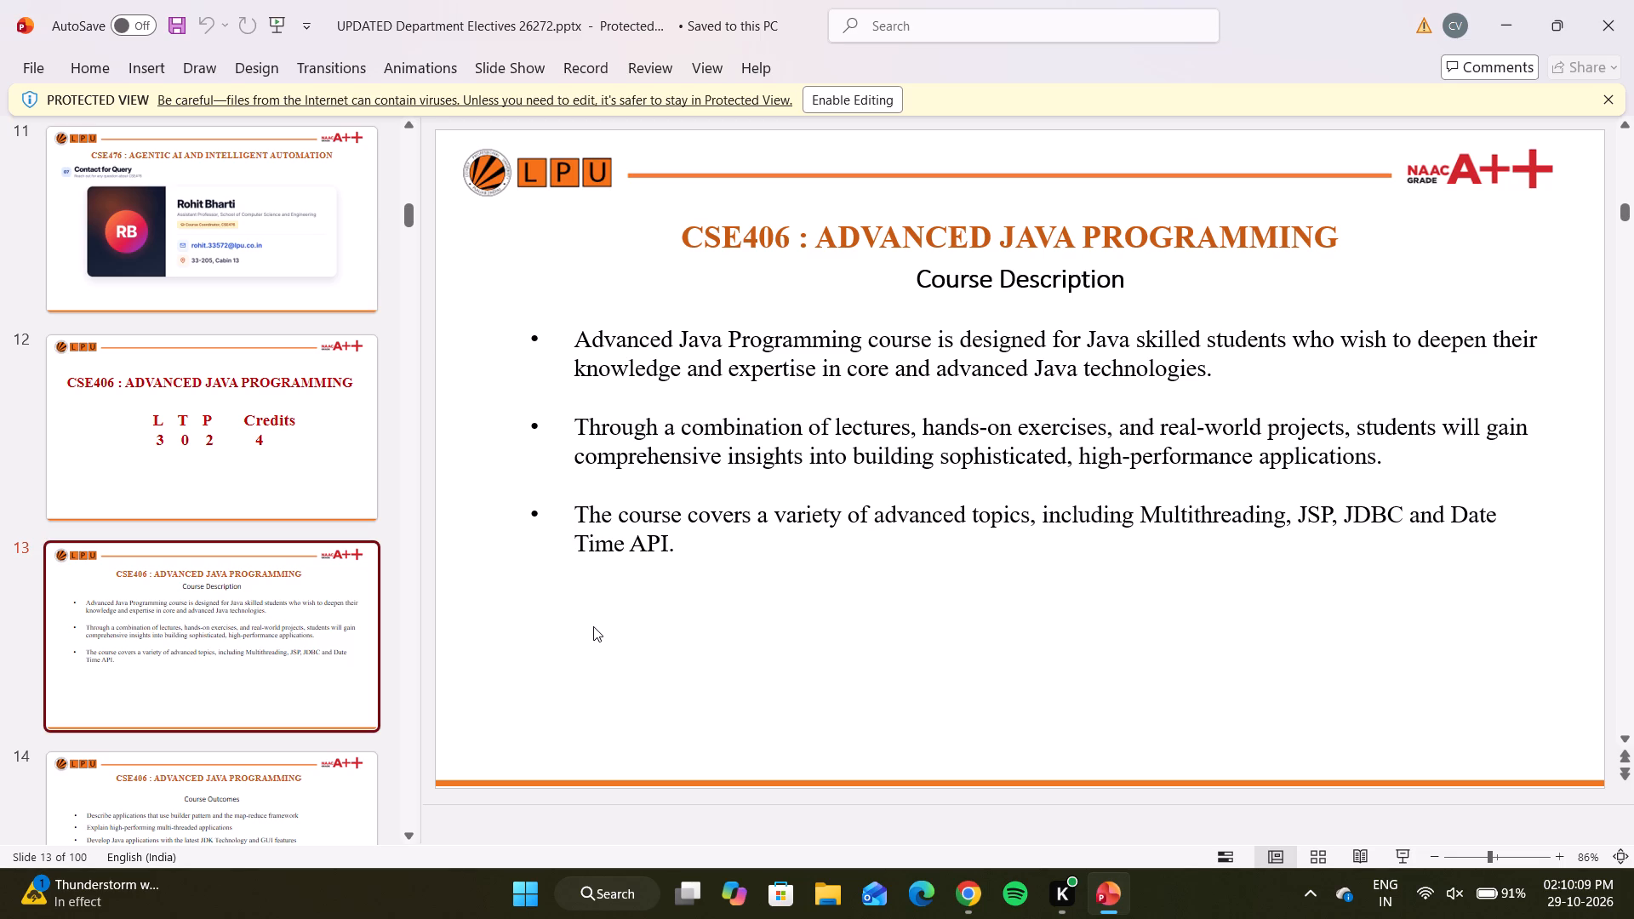
key(Down)
key(Down)
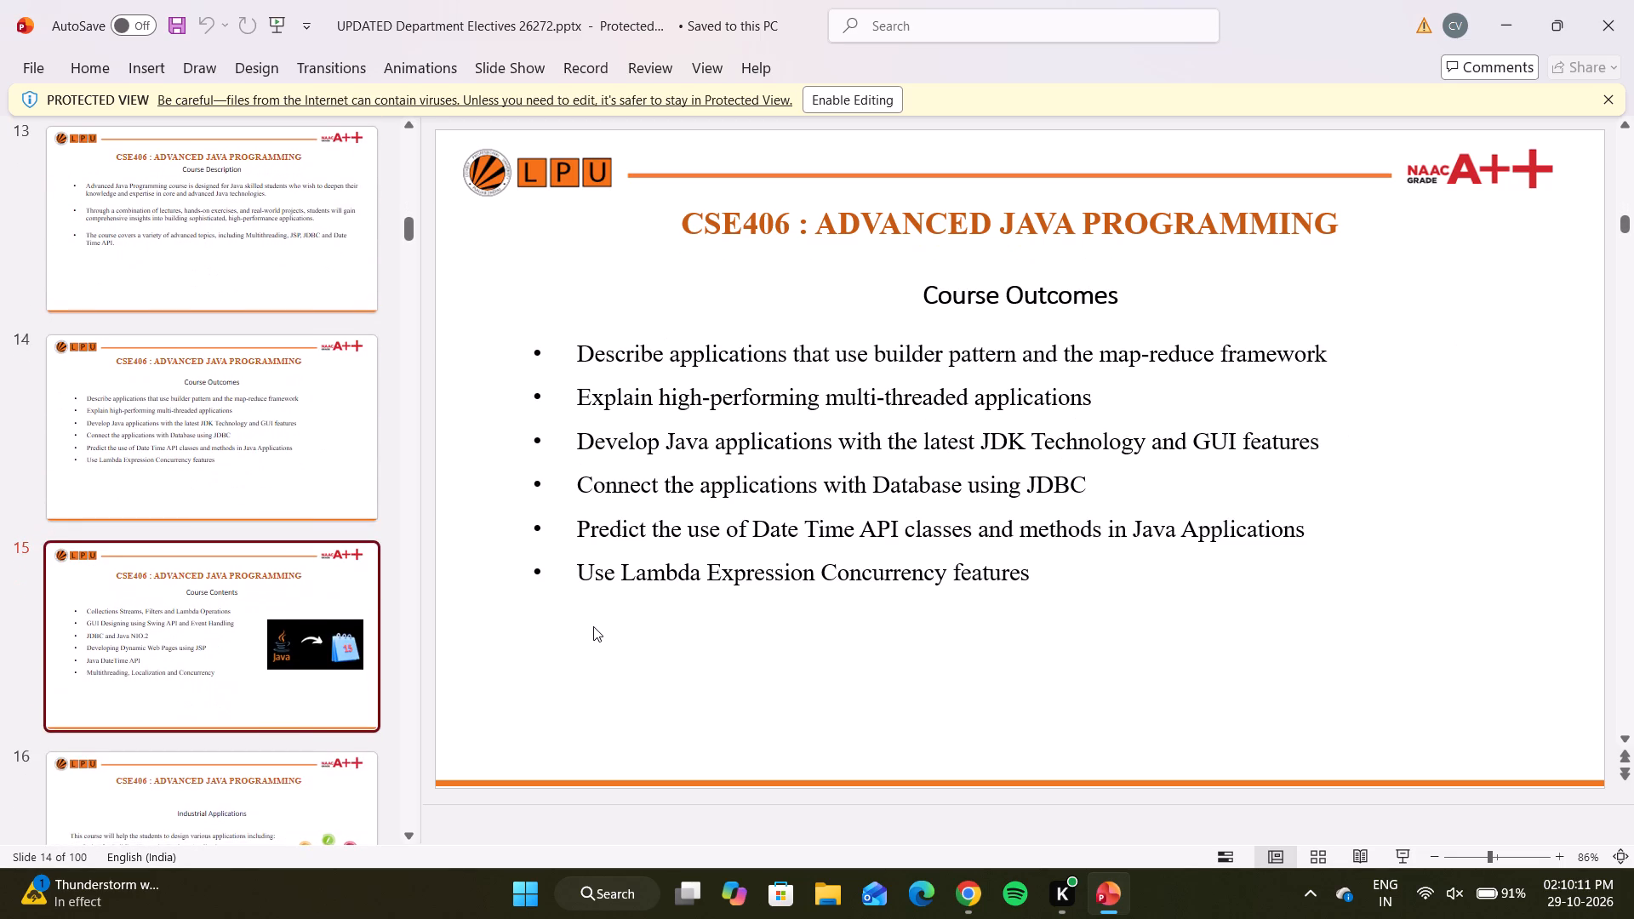
key(Down)
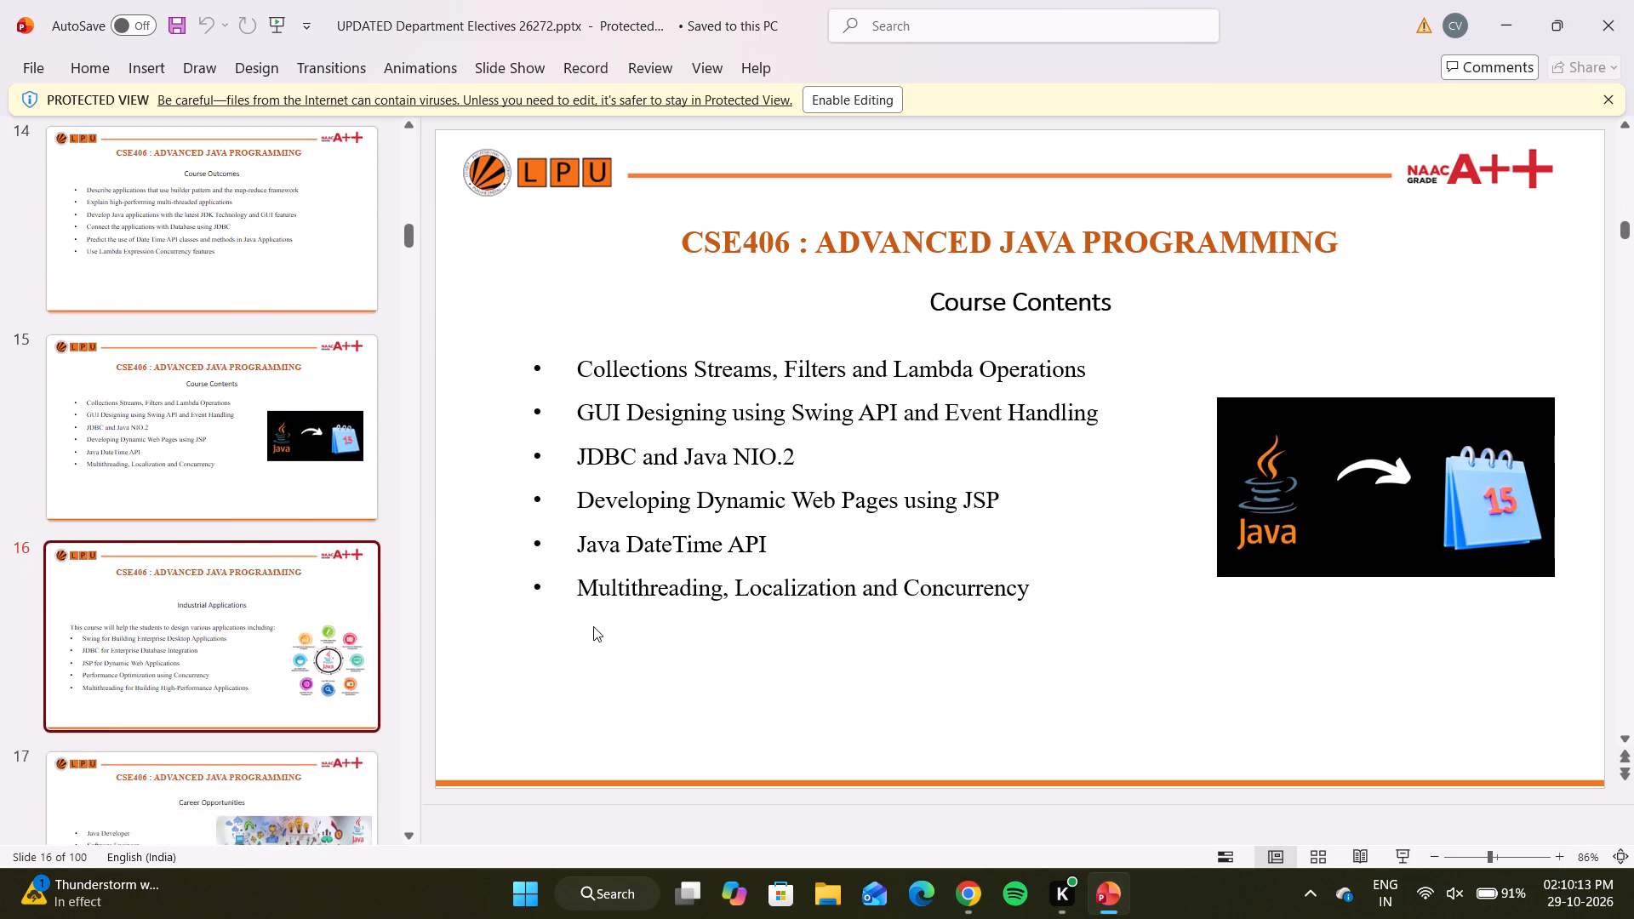
Switch back to the Azure portal in Chrome and check the resource groups list and TestRG's page to verify the group's deletion.
click(969, 898)
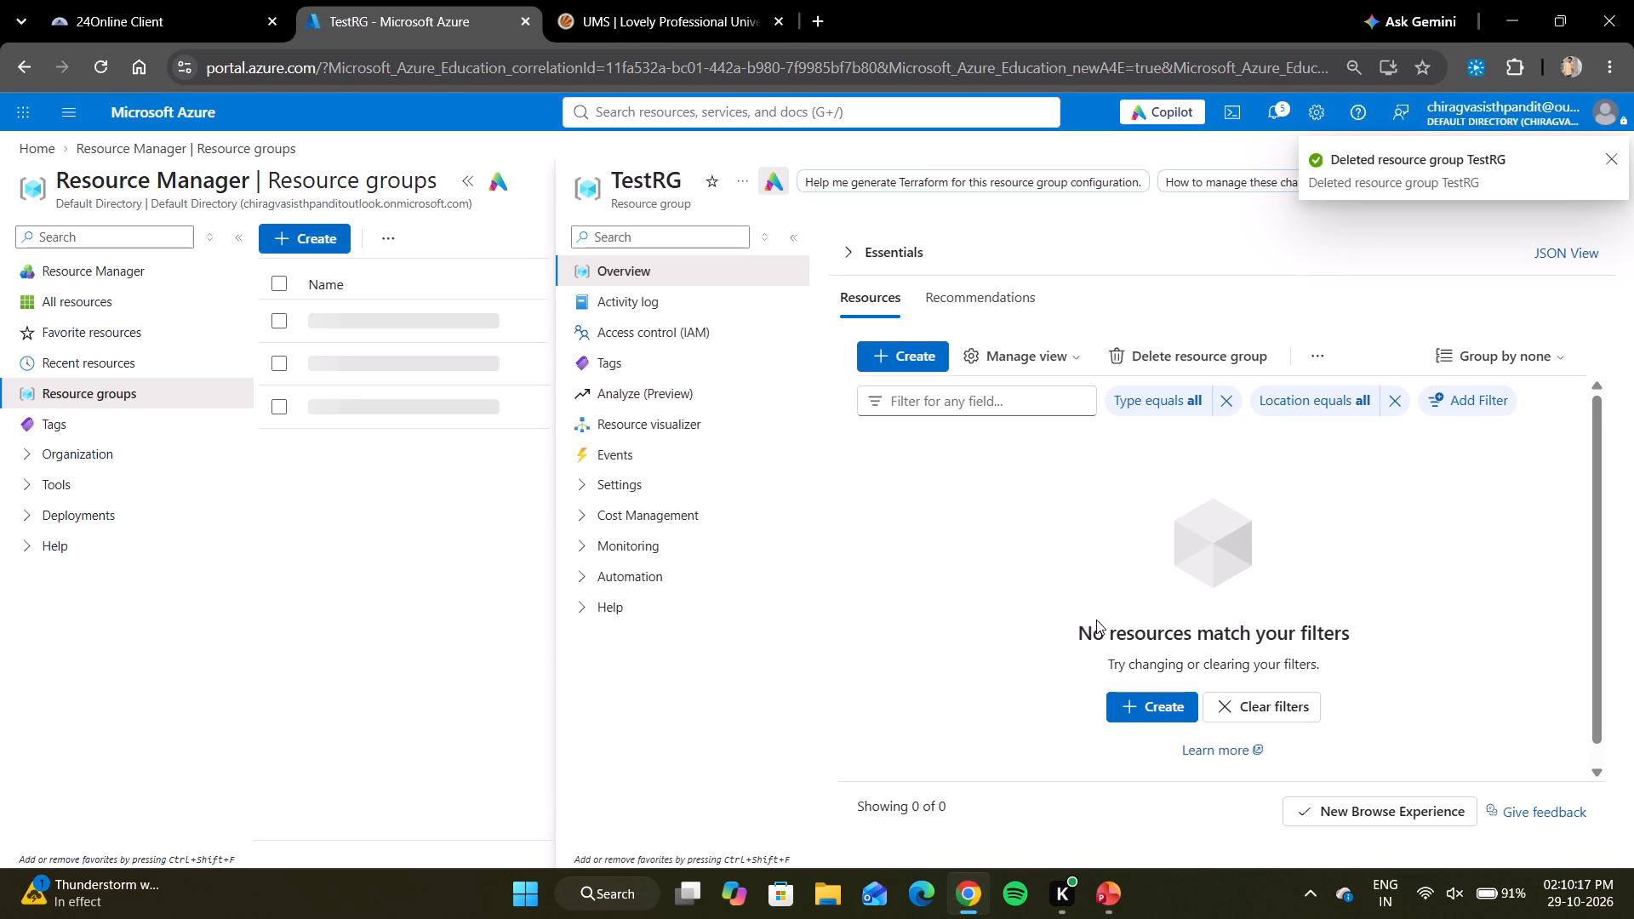
click(1608, 152)
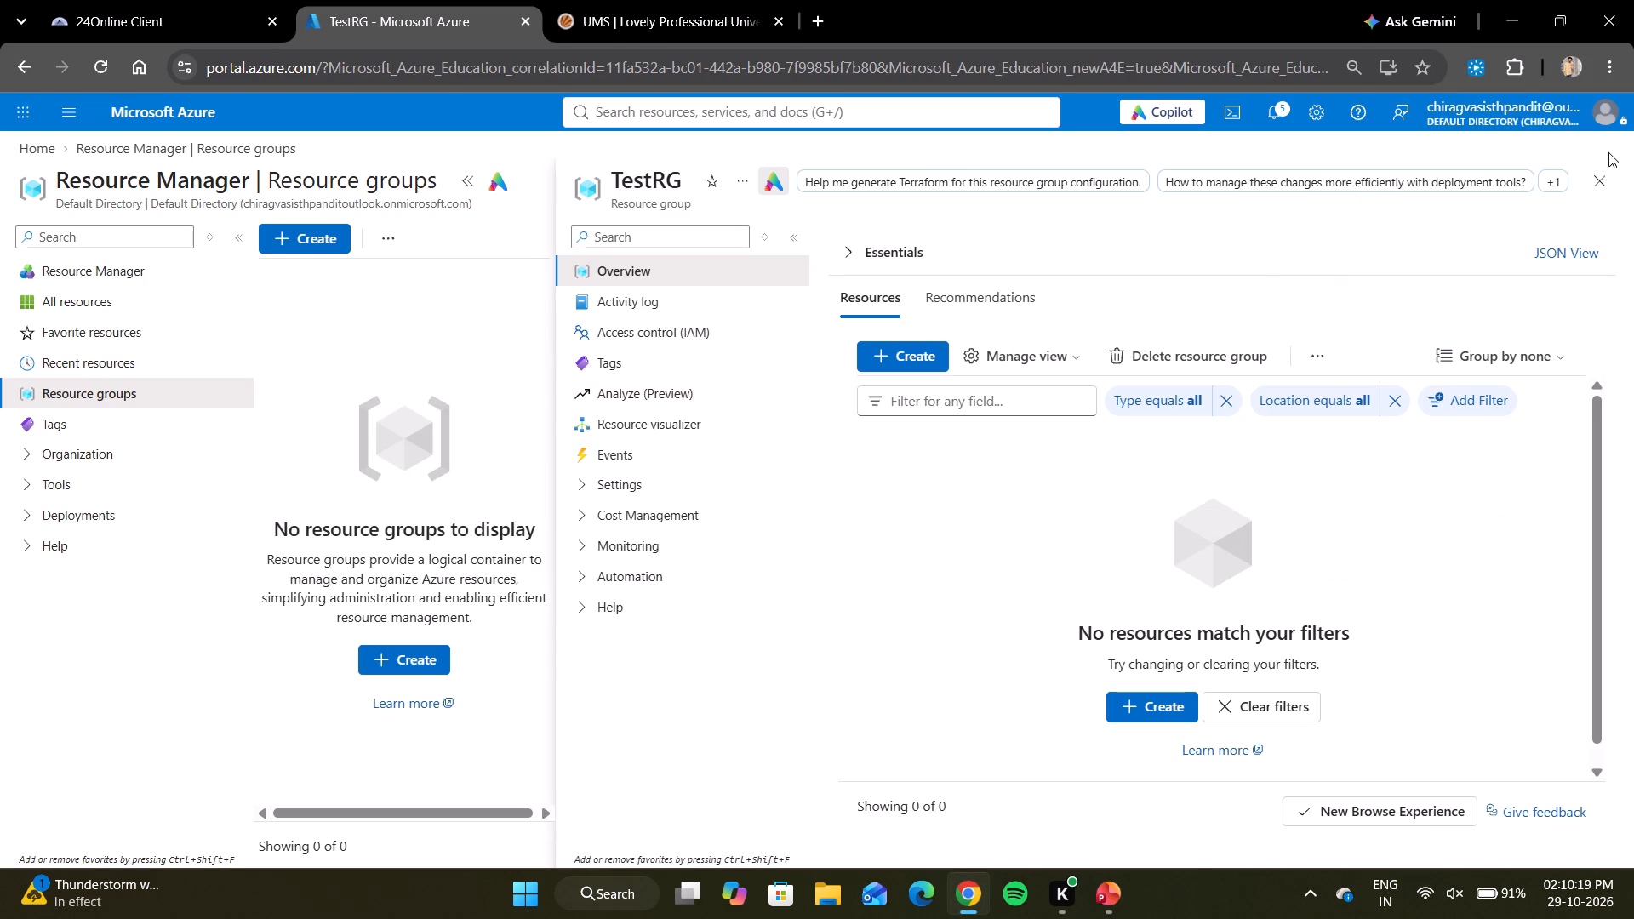
click(1597, 174)
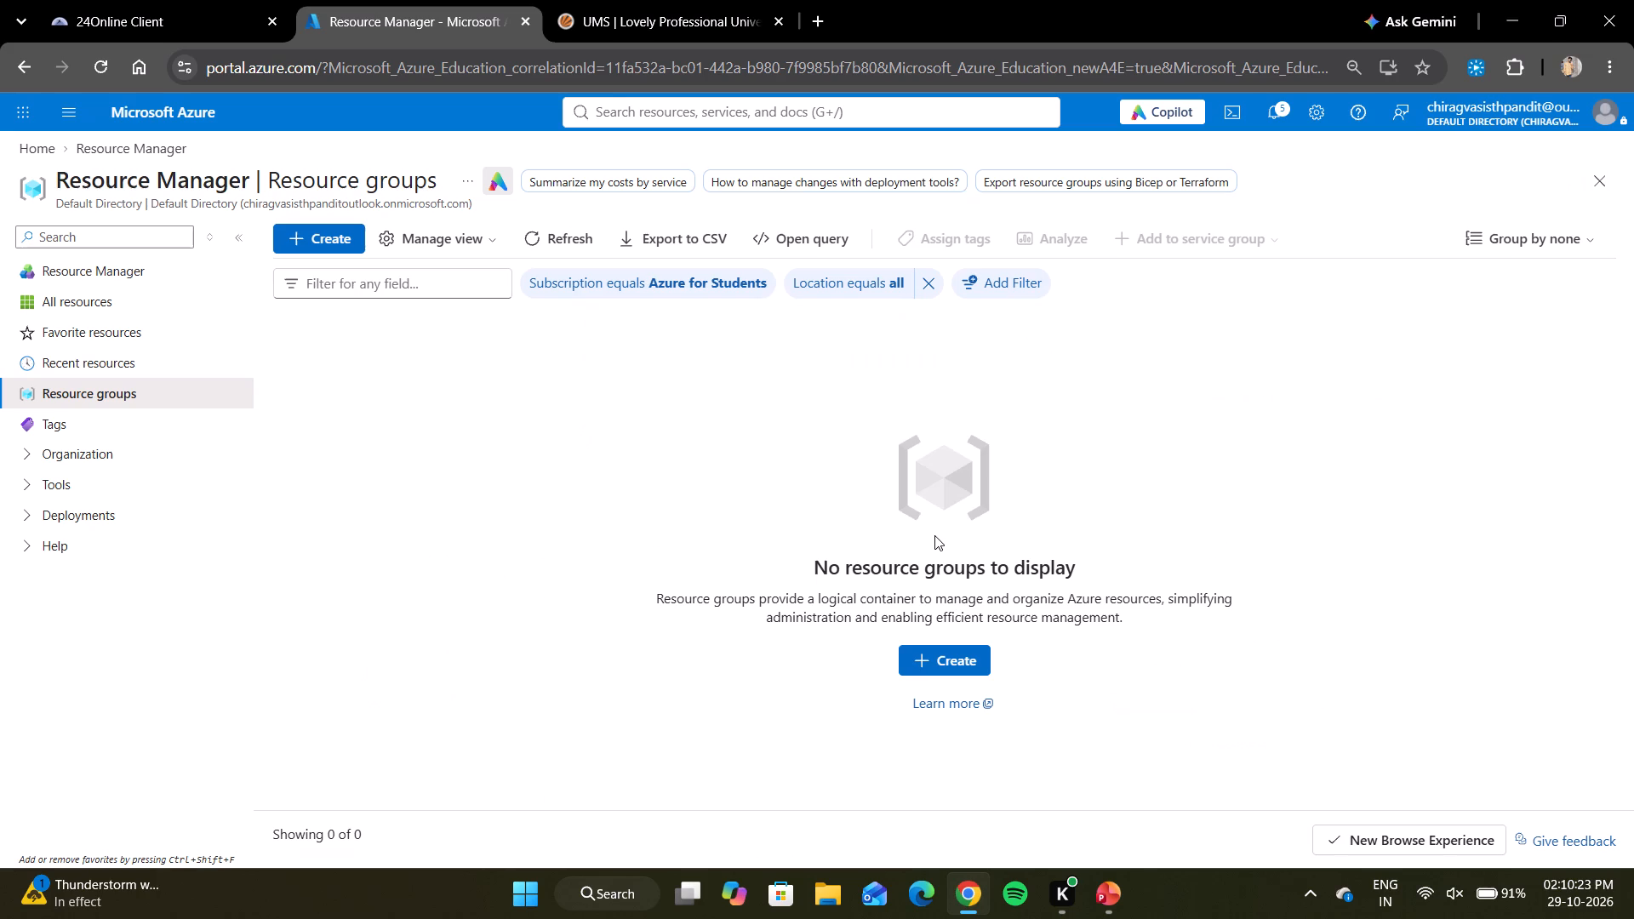
click(20, 60)
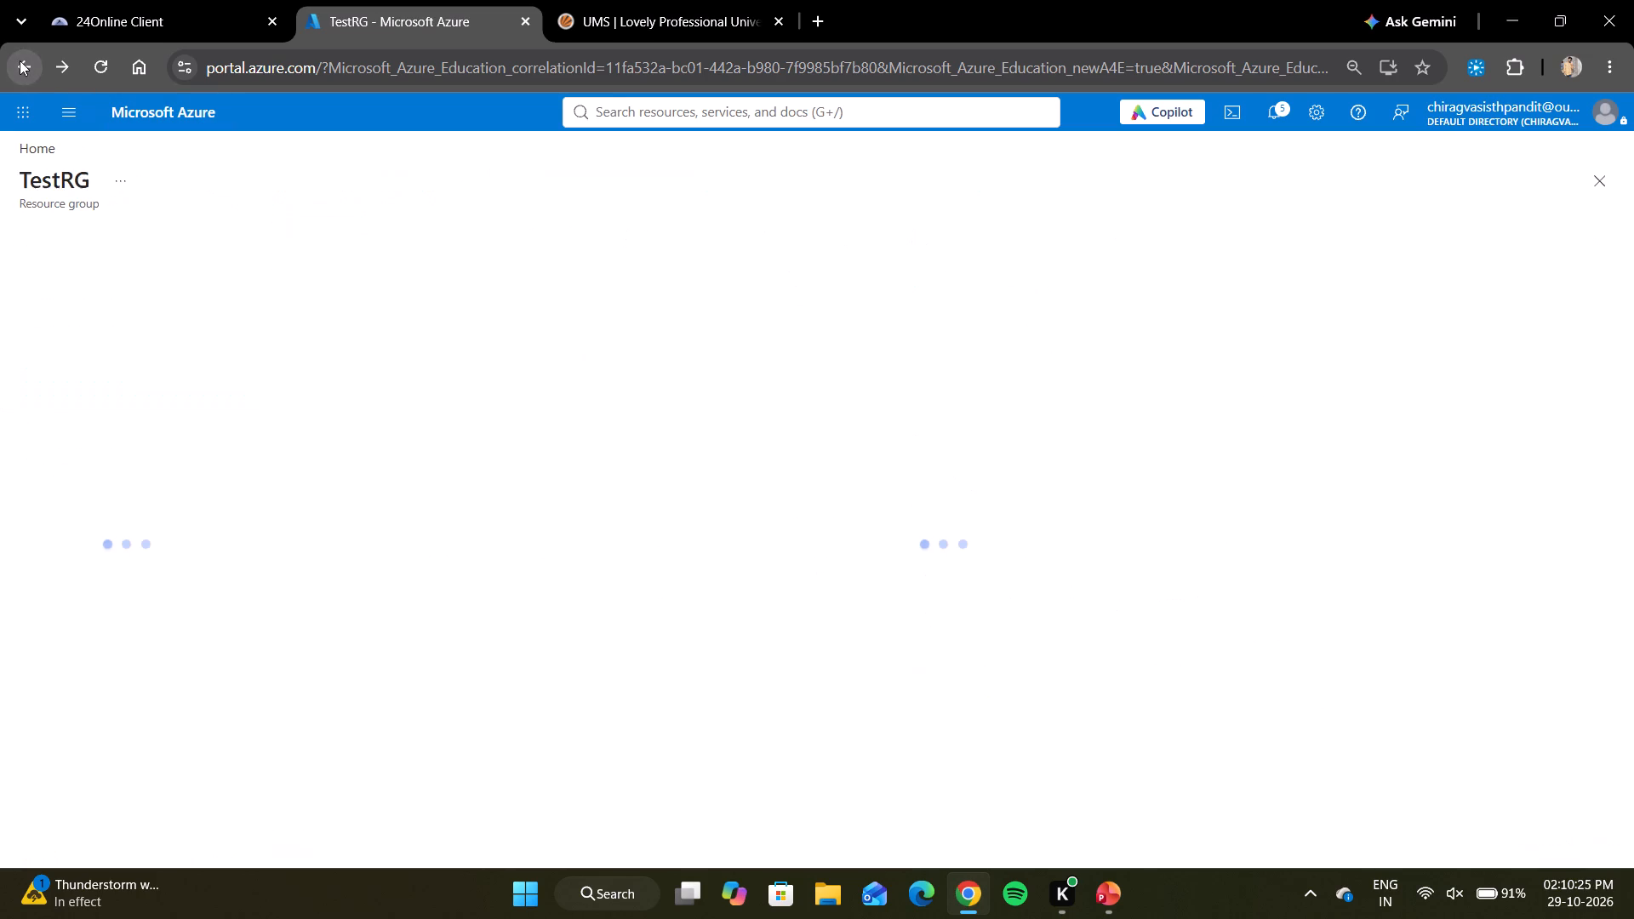
click(102, 54)
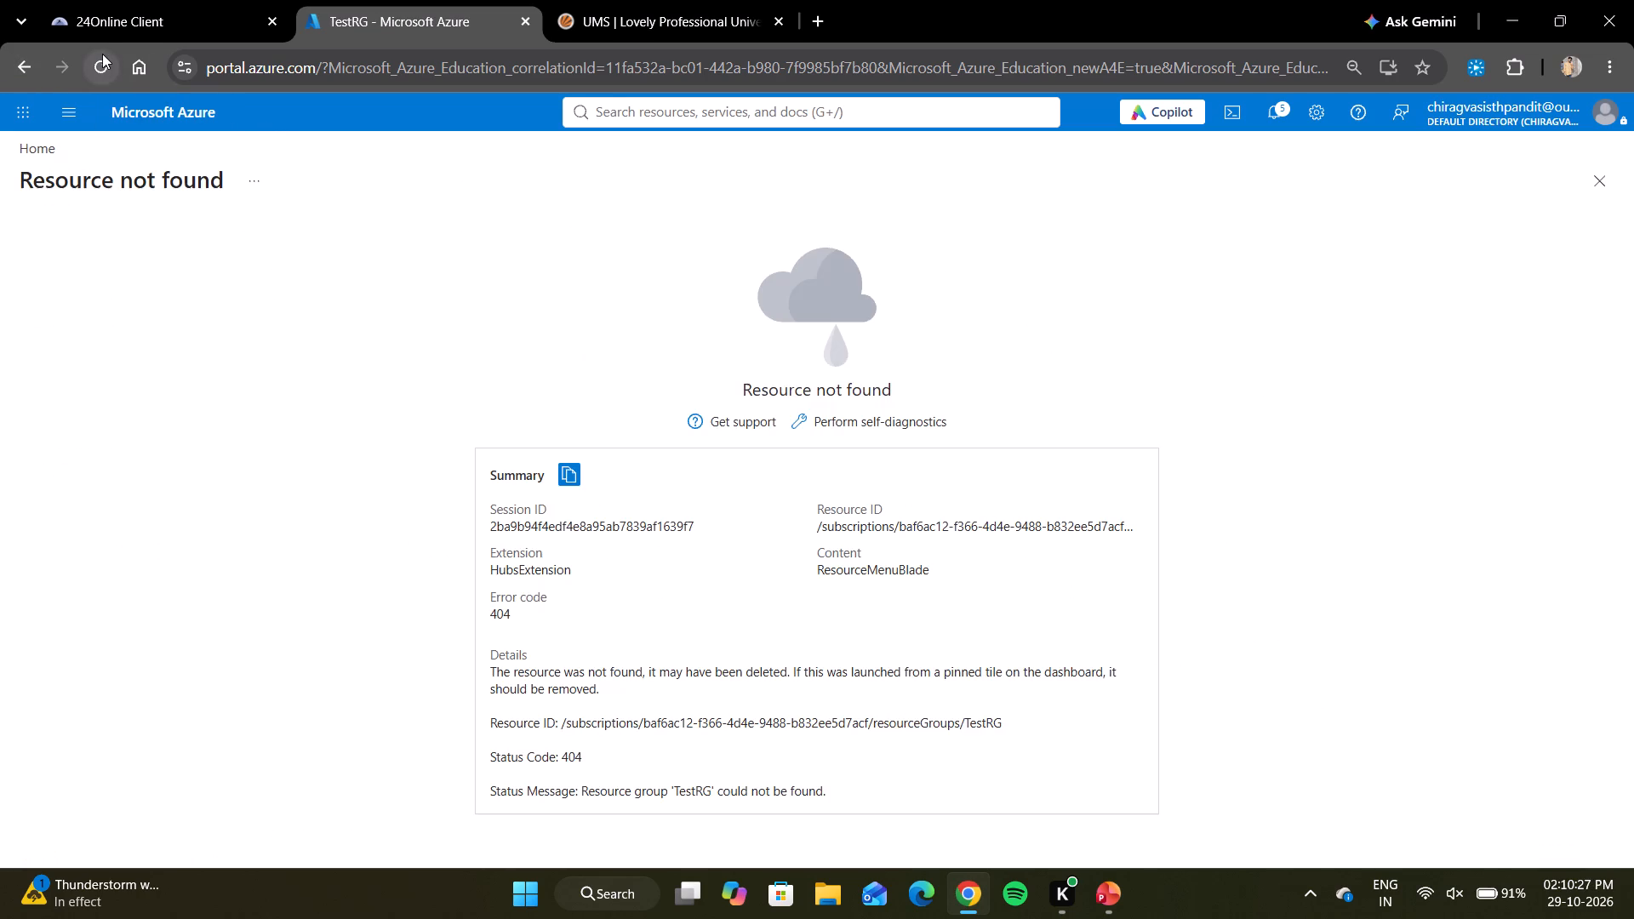